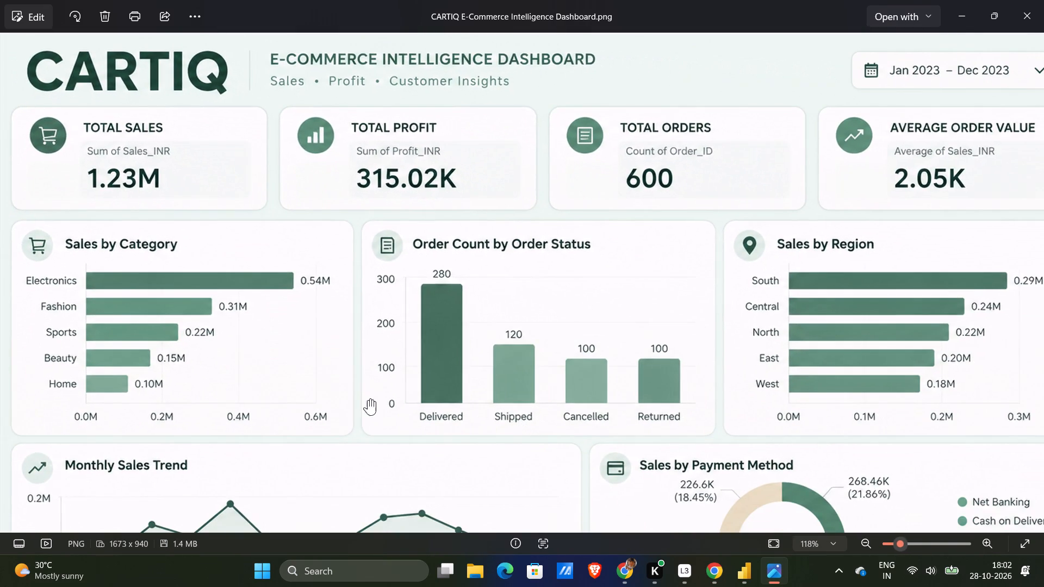
pyautogui.keyDown('ctrl'); pyautogui.scroll(-3, 297, 278); pyautogui.keyUp('ctrl')
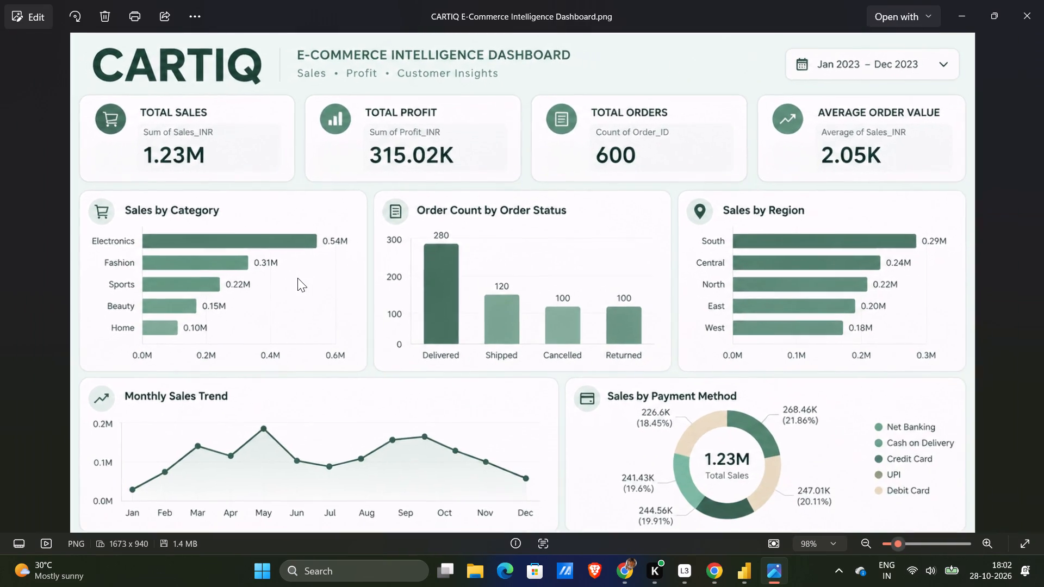
pyautogui.keyDown('ctrl'); pyautogui.scroll(-9, 297, 278); pyautogui.keyUp('ctrl')
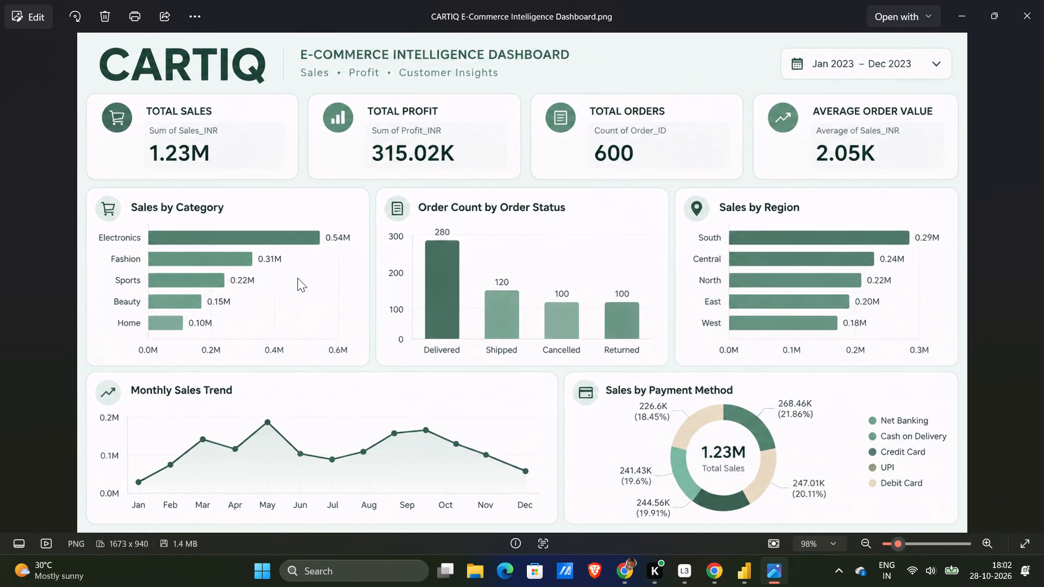
# Compare the Power BI report page with the CARTIQ dashboard reference image, ending back in Power BI Desktop.
pyautogui.hotkey('alt', 'Tab')
pyautogui.hotkey('alt', 'Tab')
pyautogui.hotkey('alt', 'Tab')
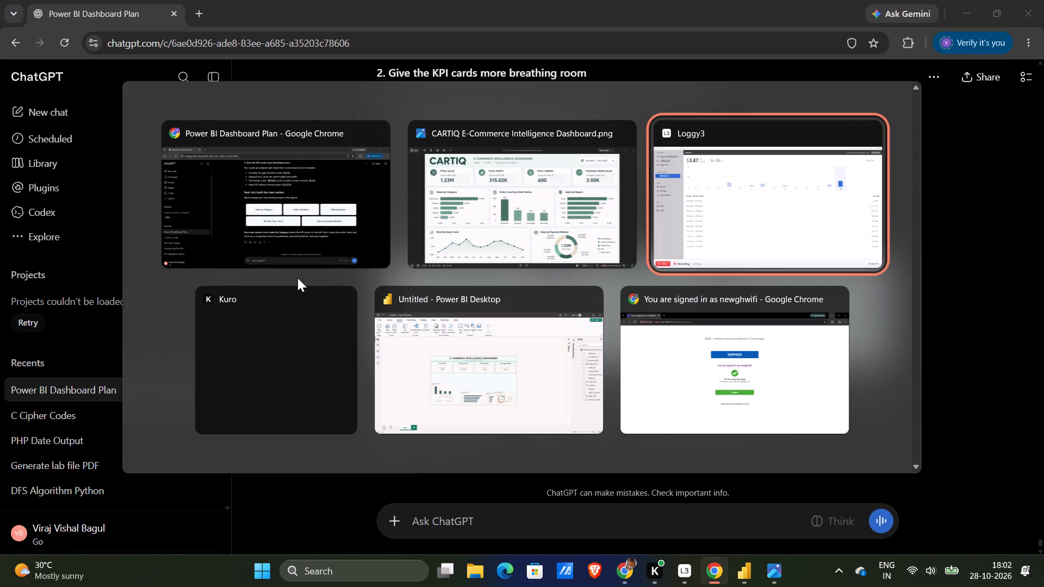
pyautogui.hotkey('alt', 'Tab')
pyautogui.hotkey('alt', 'Tab')
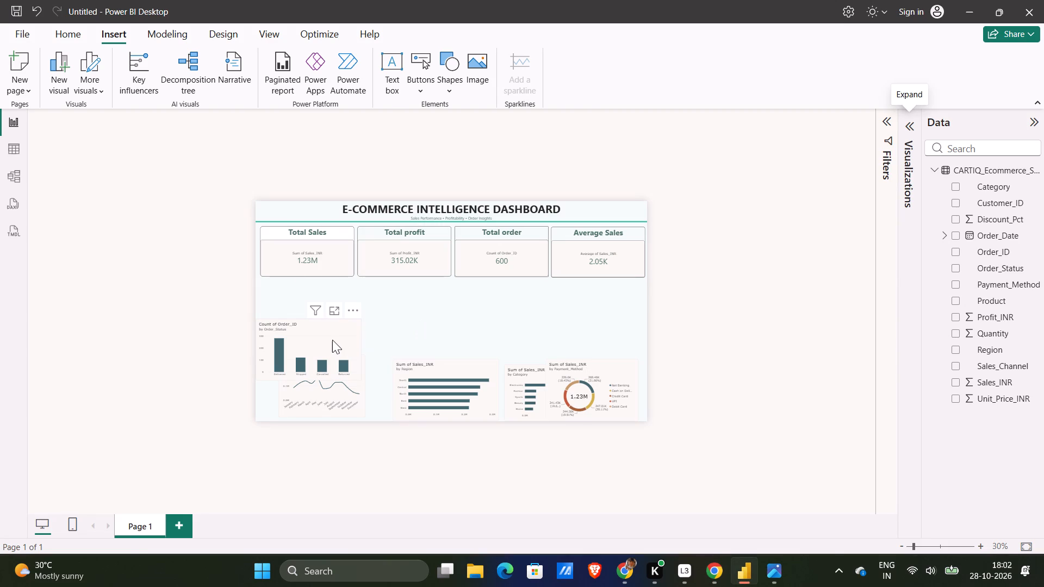
pyautogui.hotkey('alt', 'Tab')
pyautogui.hotkey('alt', 'Tab')
pyautogui.press('Tab')
pyautogui.hotkey('alt', 'Tab')
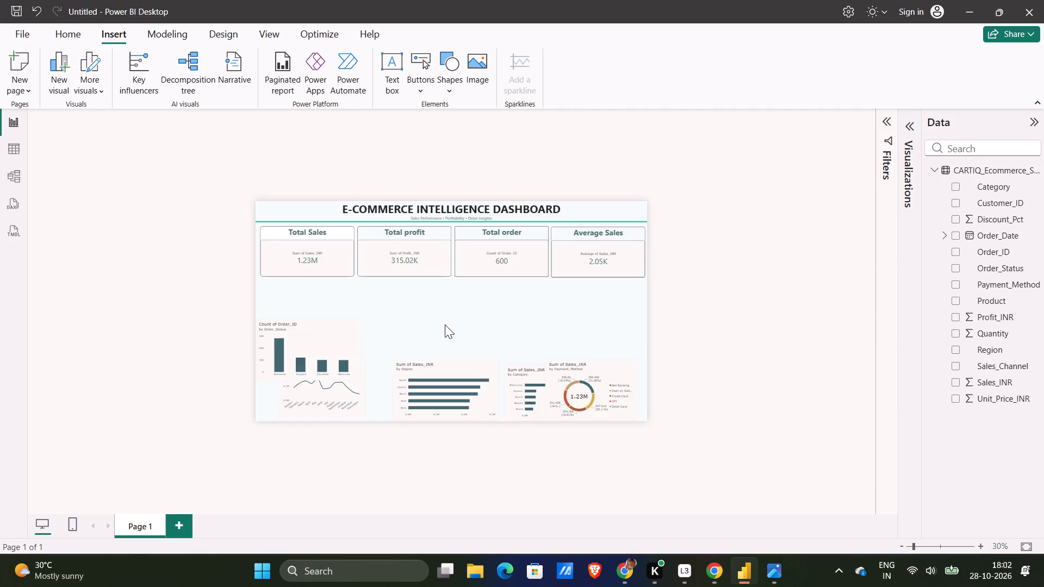
pyautogui.hotkey('alt', 'Tab')
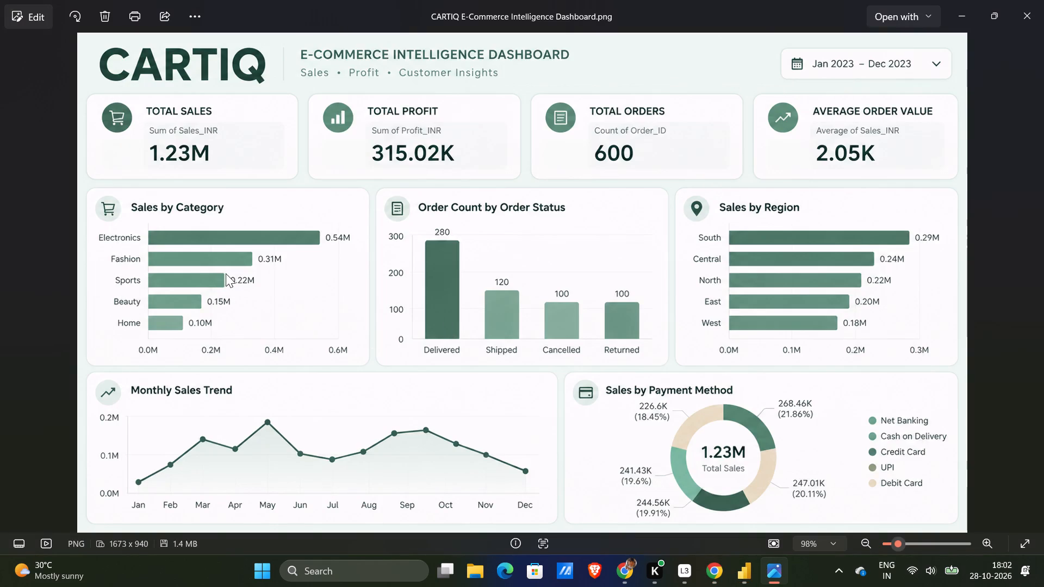
pyautogui.hotkey('alt', 'Tab')
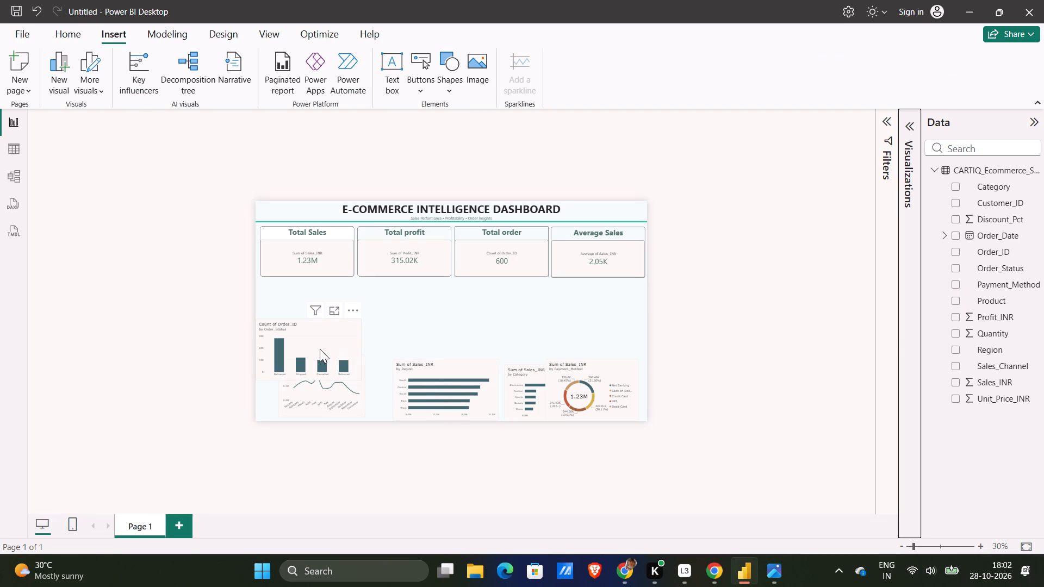
# Move the order-status chart to the middle of the page and the sales-by-category chart below the Total Sales card.
pyautogui.moveTo(320, 349); pyautogui.dragTo(454, 319)
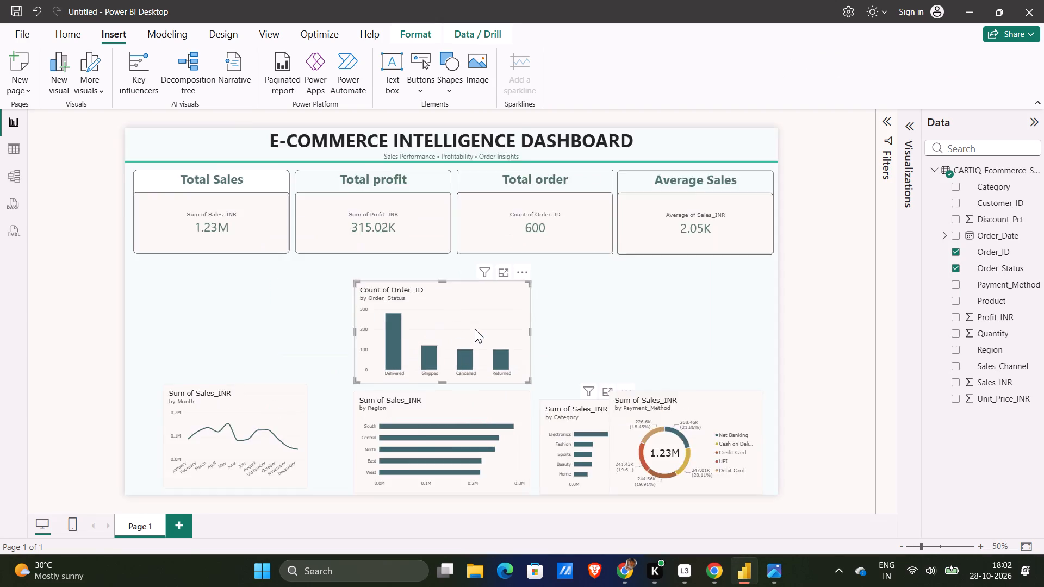
pyautogui.moveTo(596, 434); pyautogui.dragTo(205, 298)
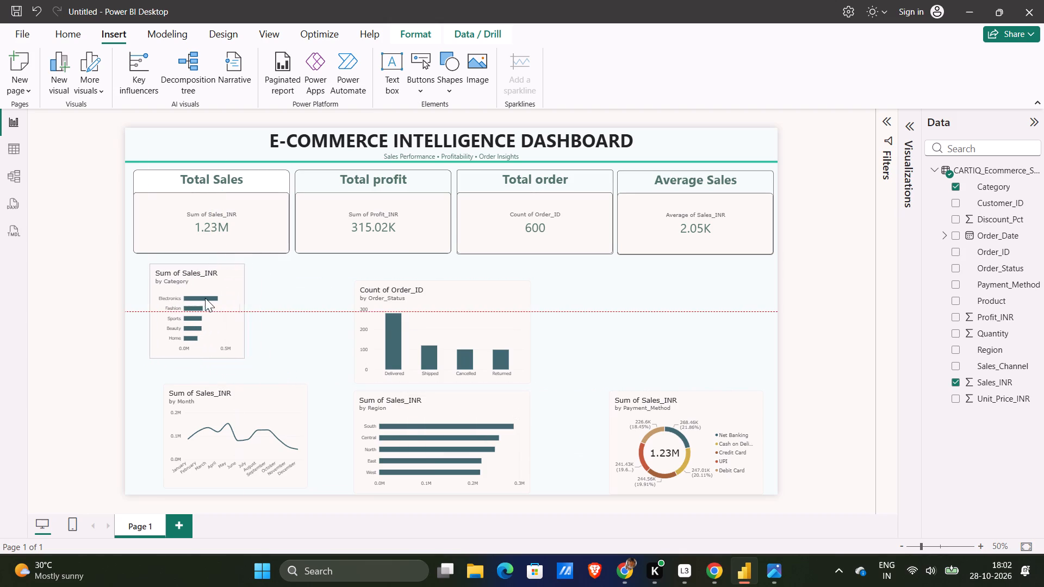
pyautogui.moveTo(205, 298); pyautogui.dragTo(201, 299)
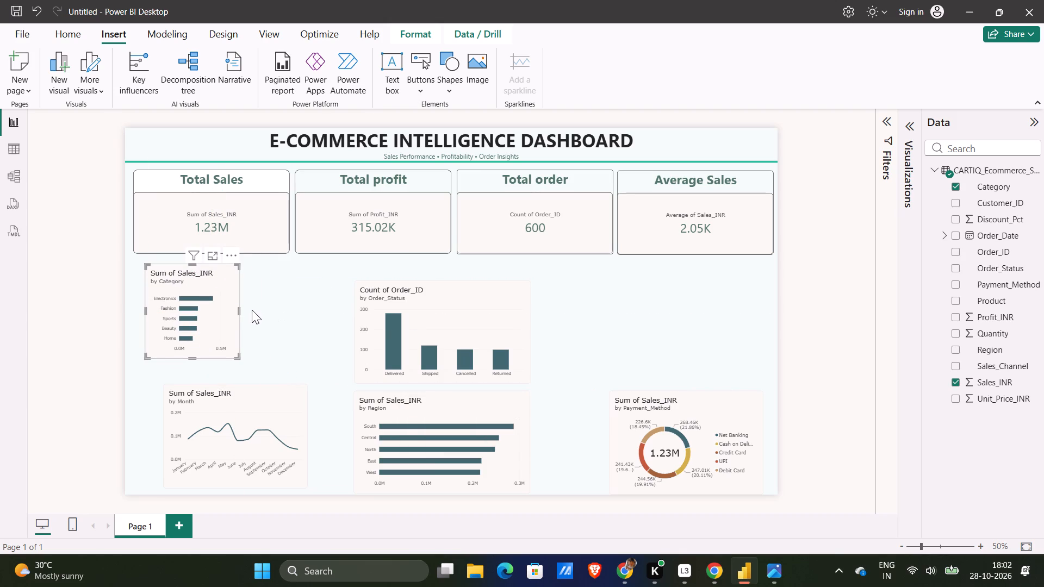
# Move the order-status chart below the Average Sales card and the monthly sales chart beside it, below the Total order card.
pyautogui.moveTo(417, 347); pyautogui.dragTo(513, 327)
pyautogui.moveTo(264, 412); pyautogui.dragTo(265, 412)
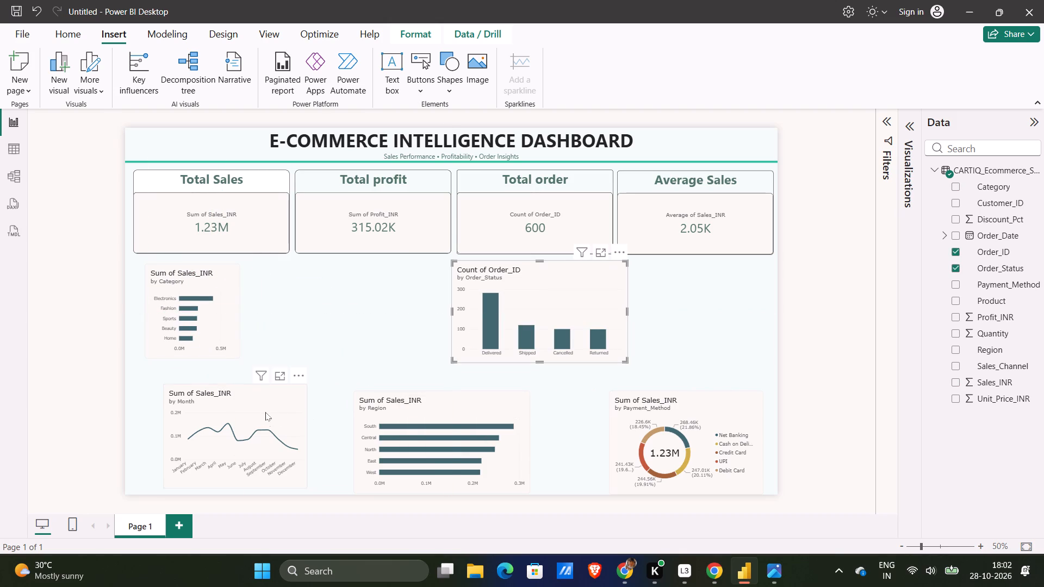
pyautogui.moveTo(265, 412); pyautogui.dragTo(366, 334)
pyautogui.moveTo(483, 317); pyautogui.dragTo(633, 307)
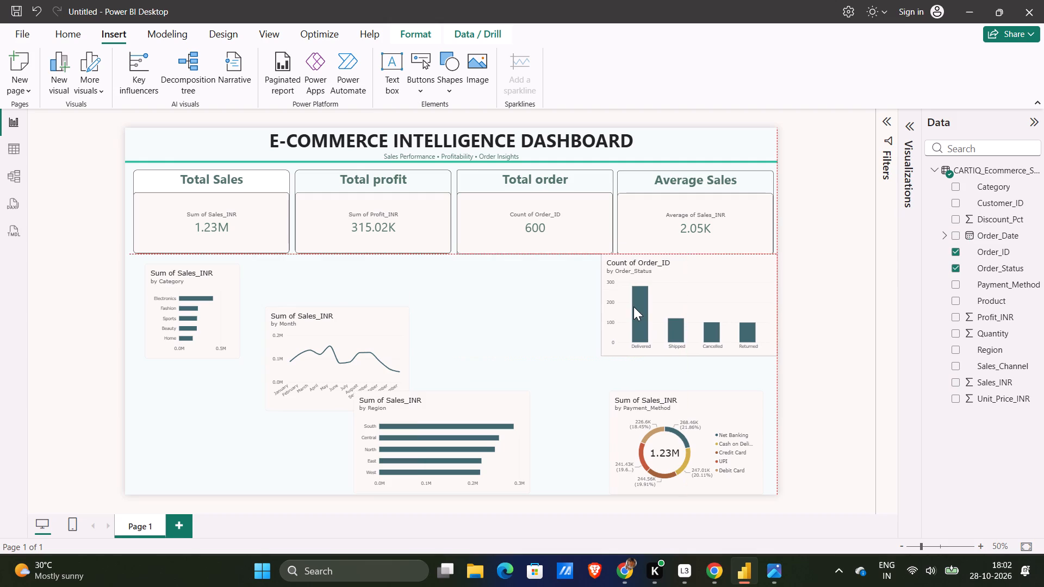
pyautogui.moveTo(347, 369); pyautogui.dragTo(531, 315)
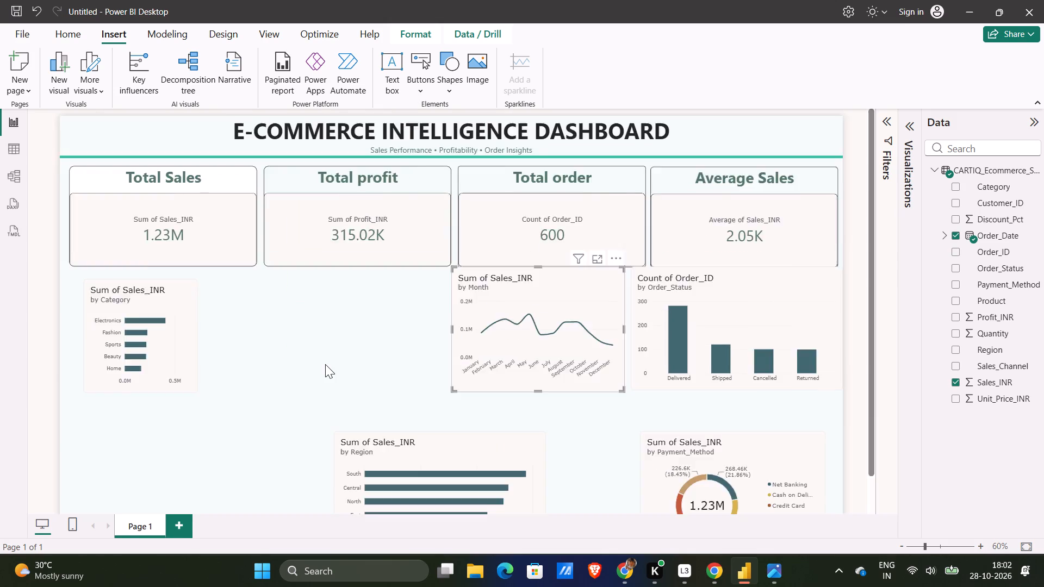
# Align the sales-by-category chart with the Total Sales card's left edge and widen it to match the card's width.
pyautogui.hscroll(1, 295, 380)
pyautogui.scroll(-1, 295, 373)
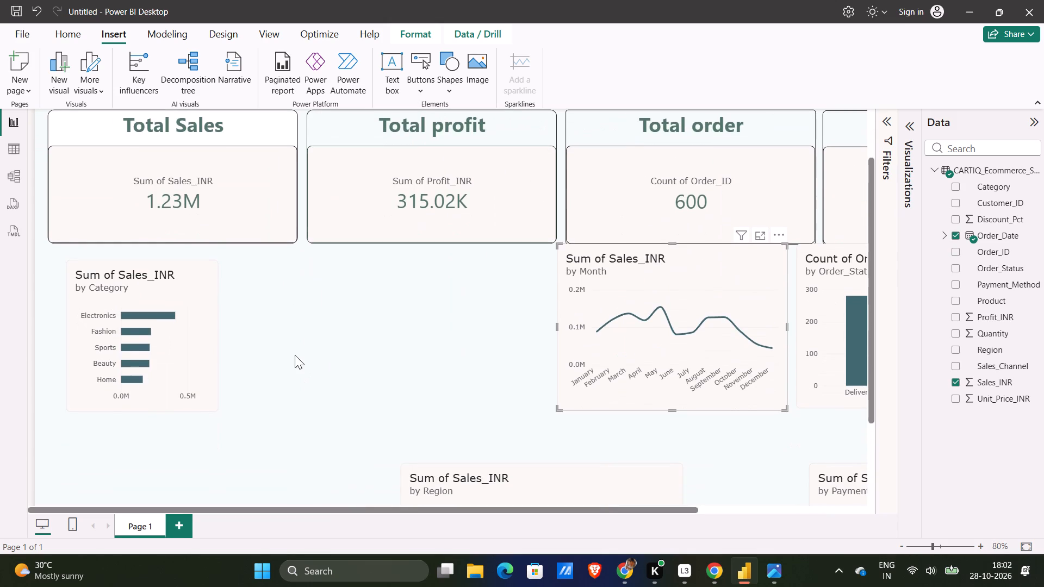
pyautogui.moveTo(145, 369); pyautogui.dragTo(126, 384)
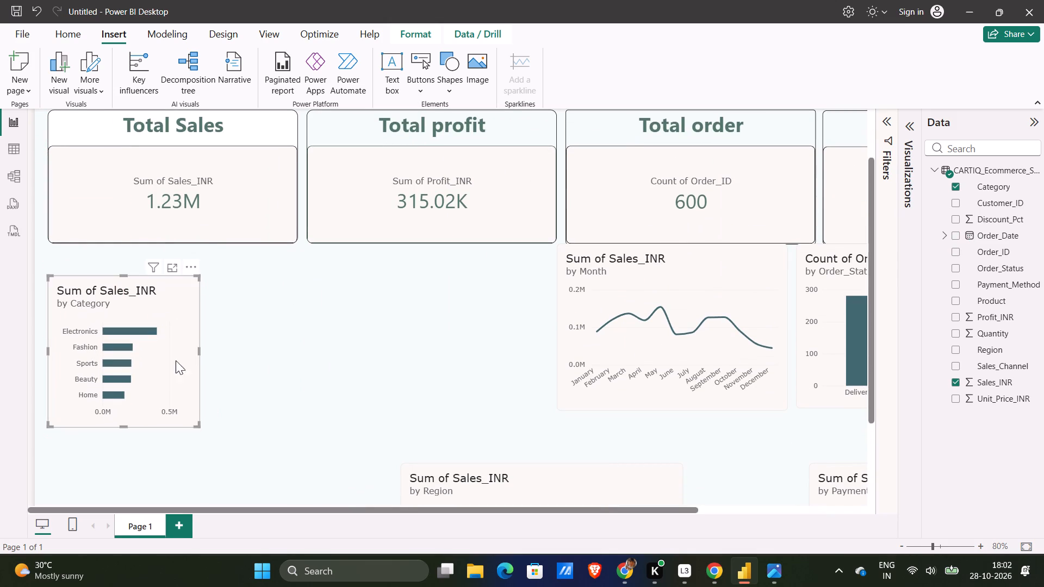
pyautogui.moveTo(198, 349); pyautogui.dragTo(312, 332)
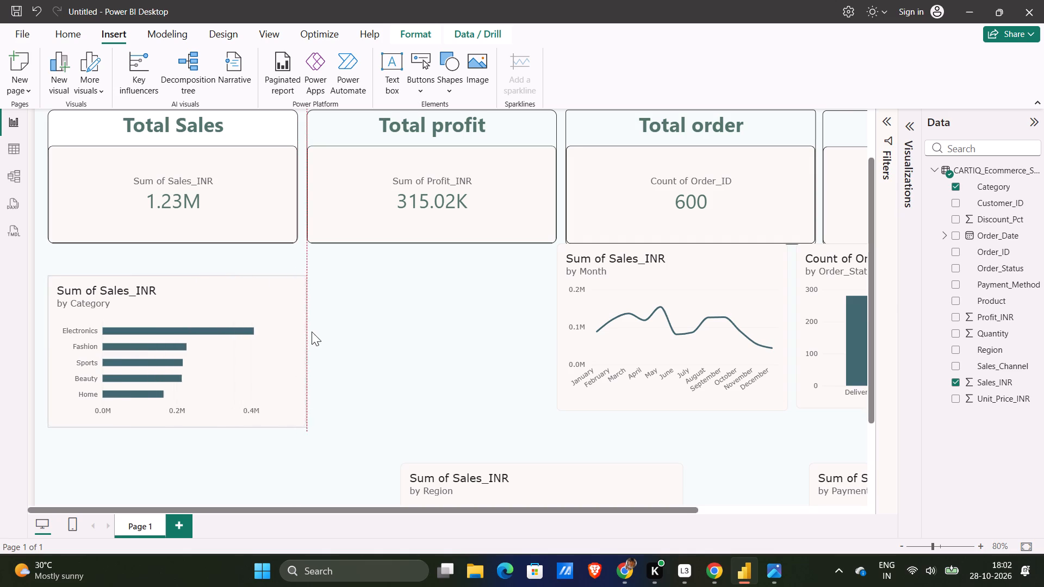
pyautogui.moveTo(312, 332); pyautogui.dragTo(303, 345)
pyautogui.moveTo(303, 345); pyautogui.dragTo(295, 347)
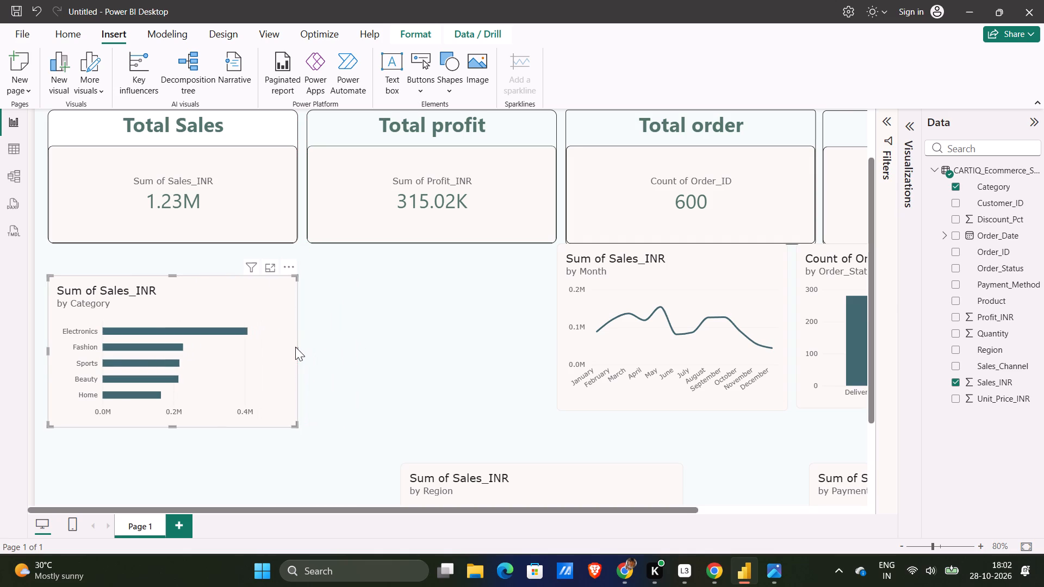
# Format the sales-by-category chart's title in Segoe UI at size 28.
pyautogui.click(905, 132)
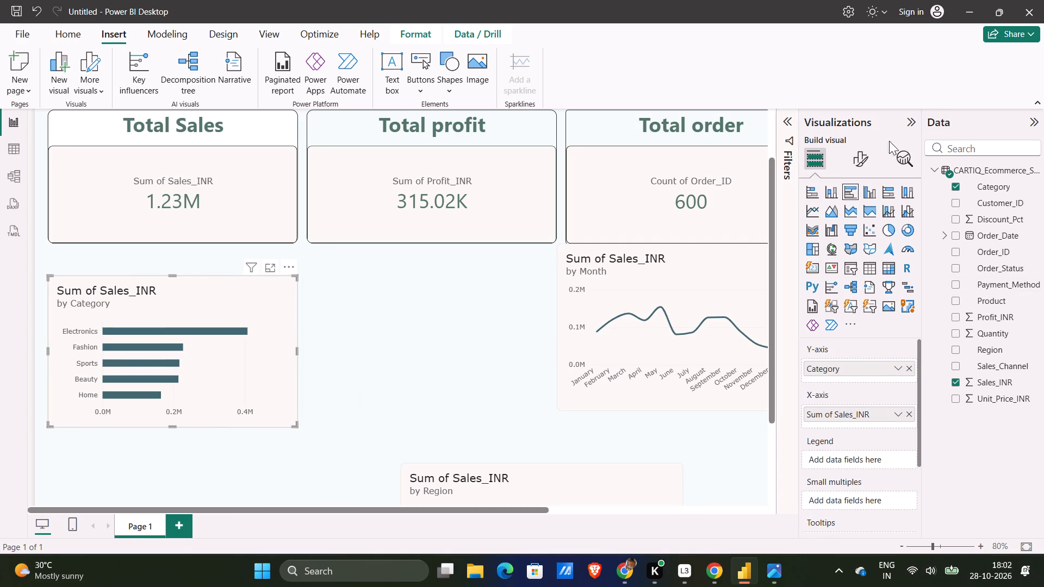
pyautogui.click(855, 161)
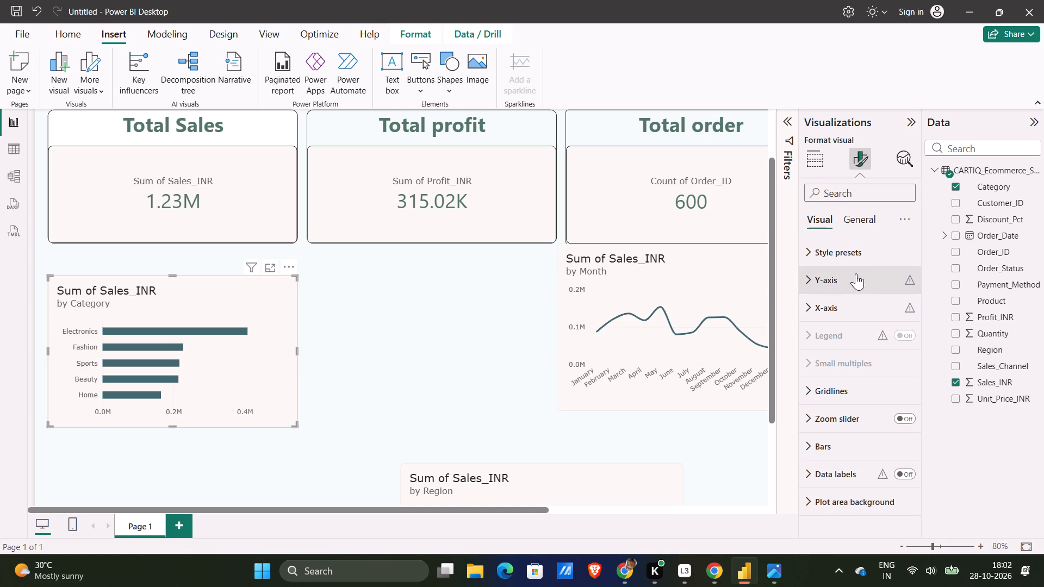
pyautogui.click(852, 214)
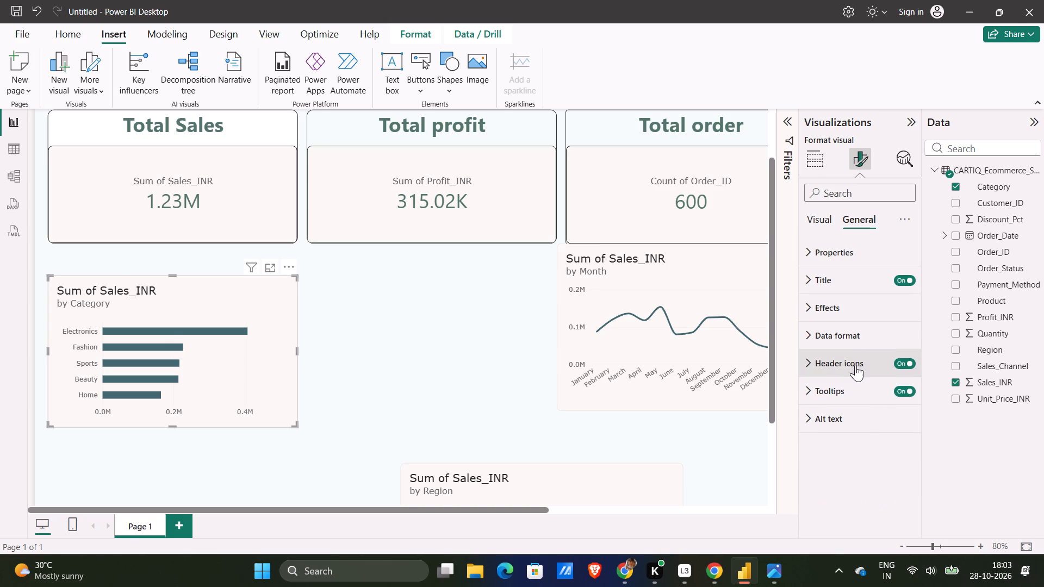
pyautogui.click(838, 272)
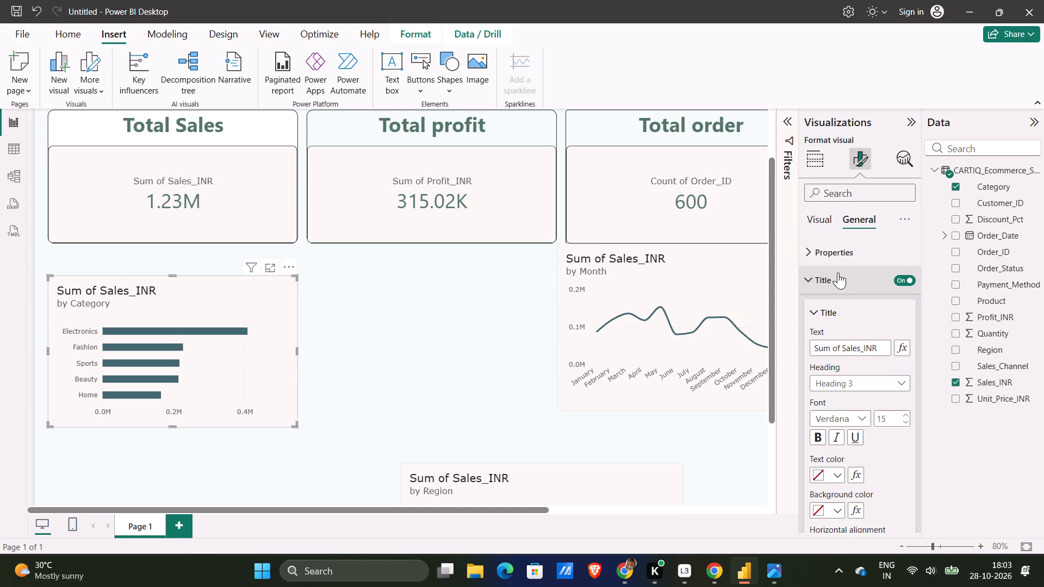
pyautogui.click(838, 272)
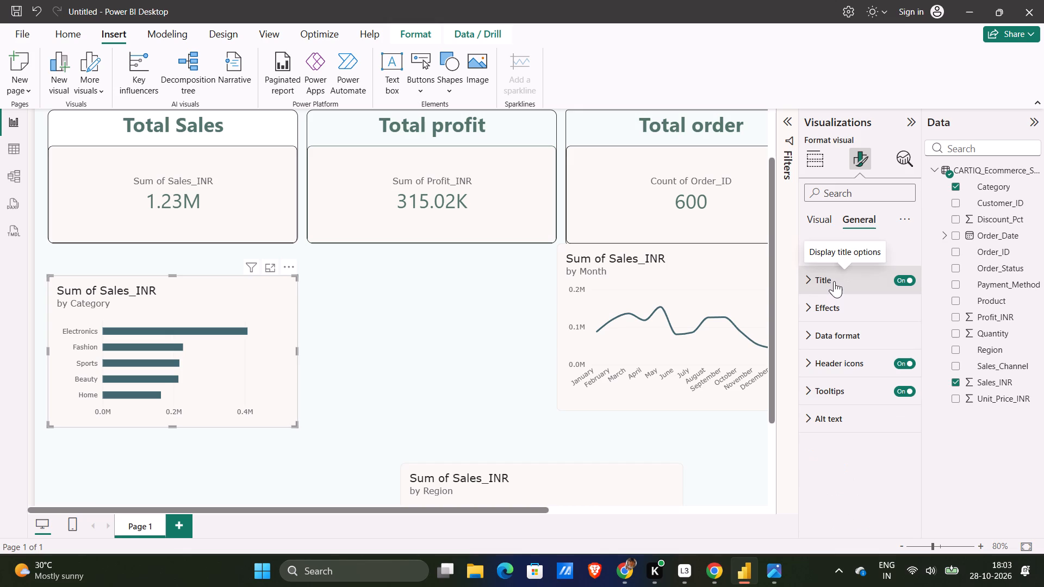
pyautogui.click(834, 281)
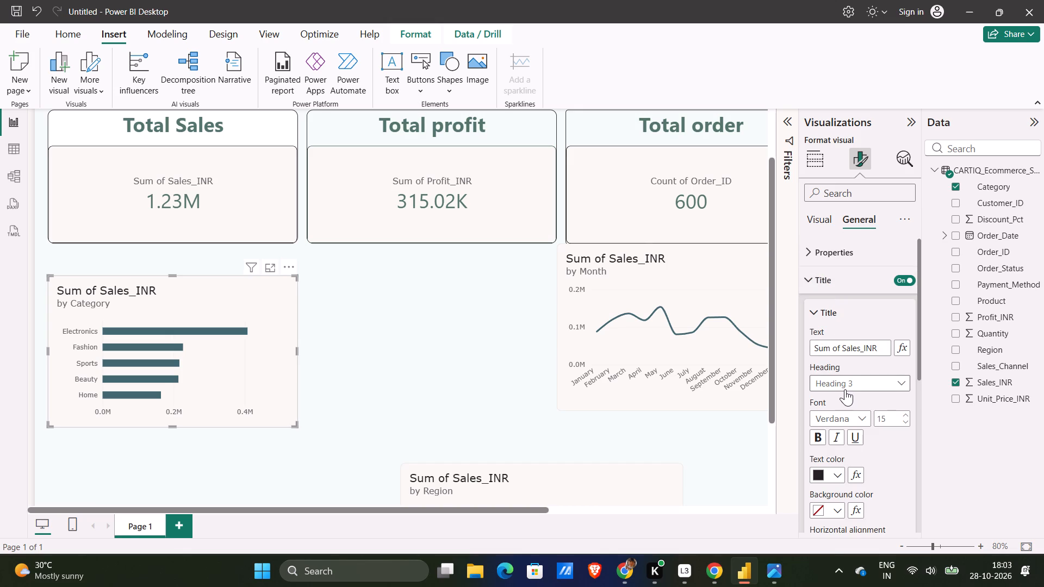
pyautogui.click(856, 423)
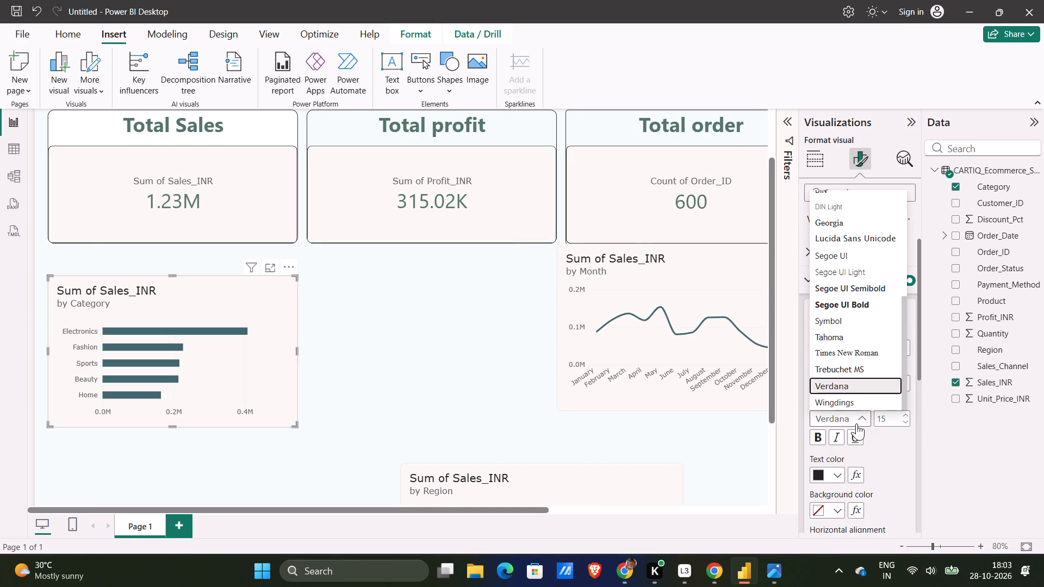
pyautogui.scroll(1, 843, 257)
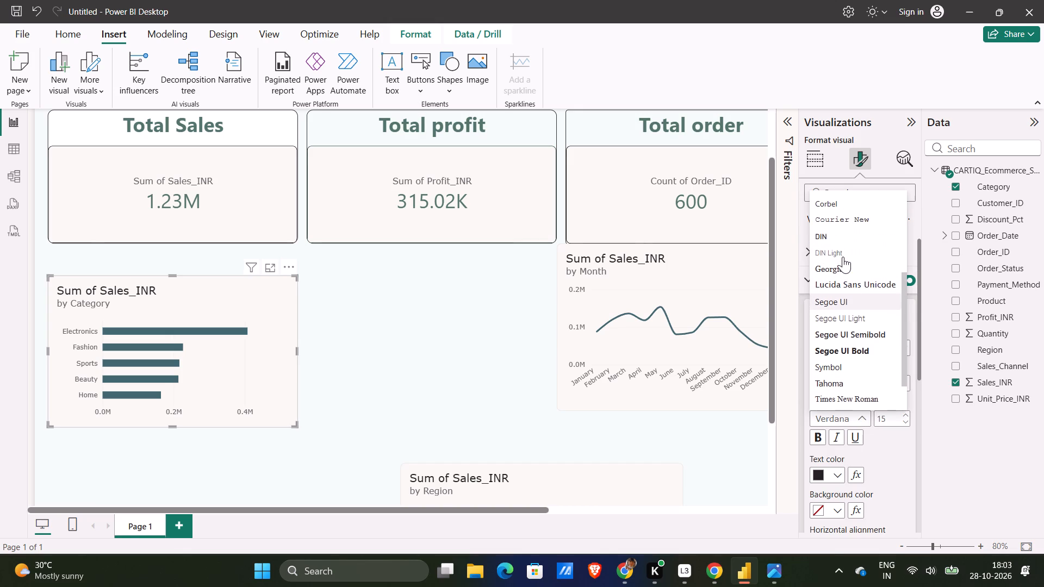
pyautogui.scroll(2, 843, 257)
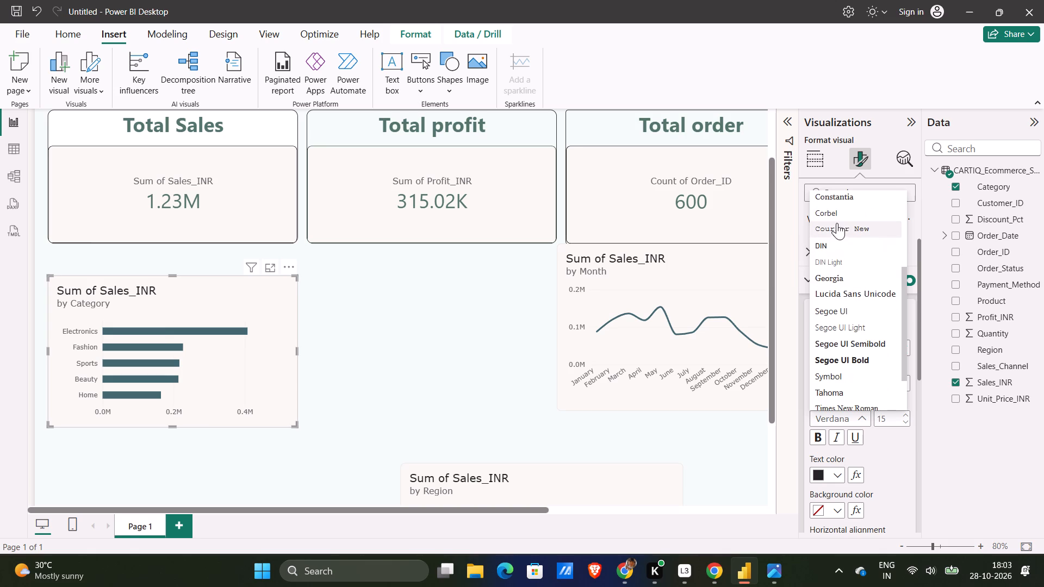
pyautogui.click(849, 304)
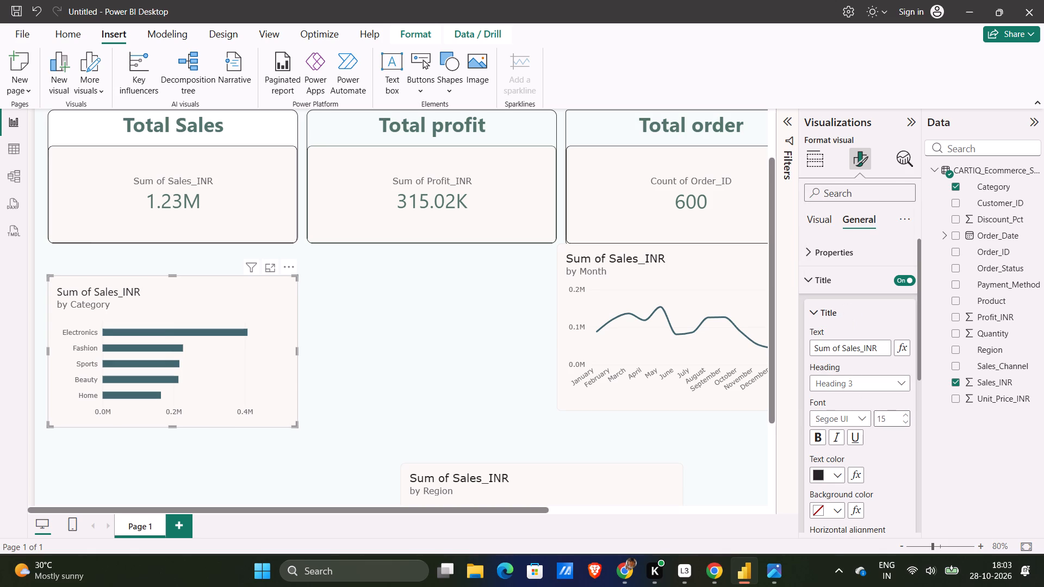
pyautogui.click(894, 421)
pyautogui.write('28')
pyautogui.press('Return')
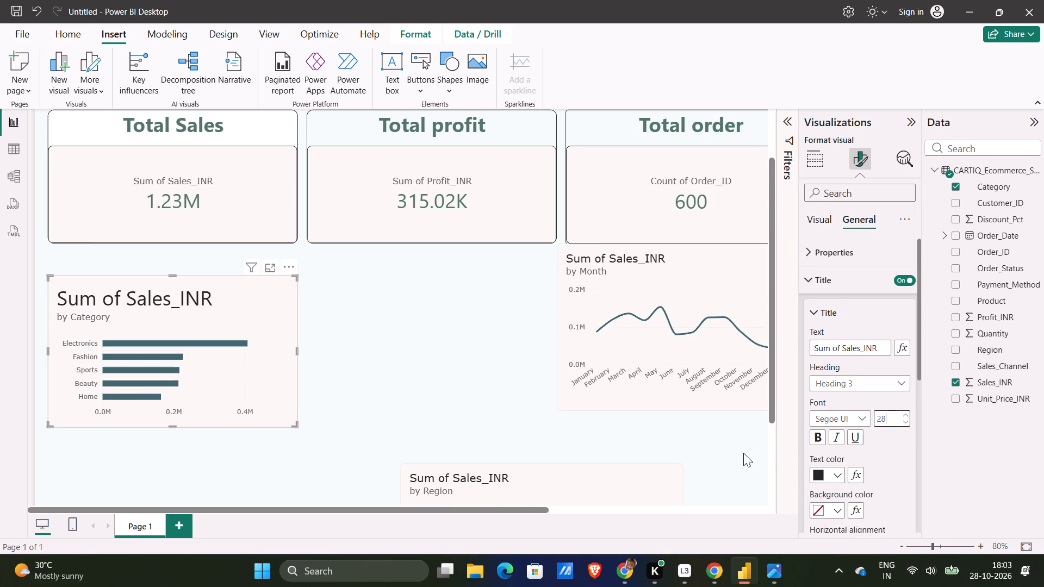
# Check the formatting advice in the ChatGPT conversation again and return to the Power BI report.
pyautogui.hotkey('alt', 'Tab')
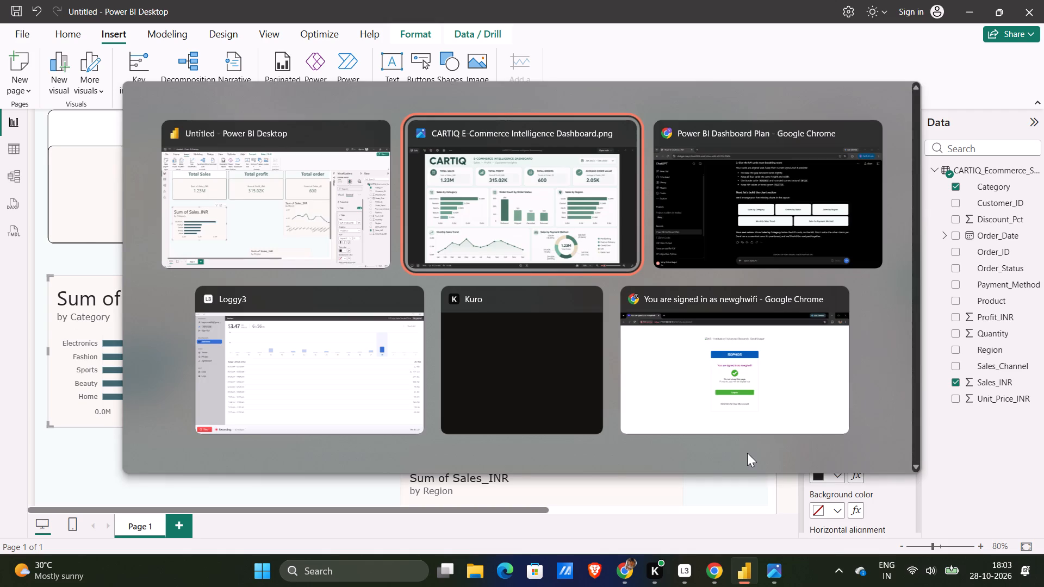
pyautogui.hotkey('alt', 'Tab')
pyautogui.hotkey('alt', 'Tab')
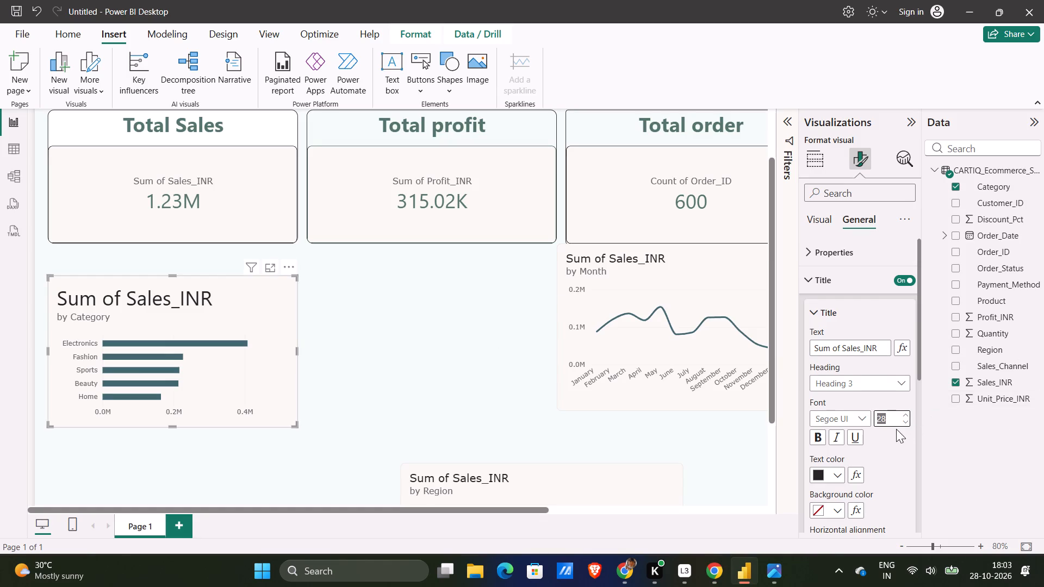
# Set the sales-by-category chart's title to size 14 and make it bold.
pyautogui.click(890, 423)
pyautogui.doubleClick(890, 423)
pyautogui.write('14')
pyautogui.click(813, 438)
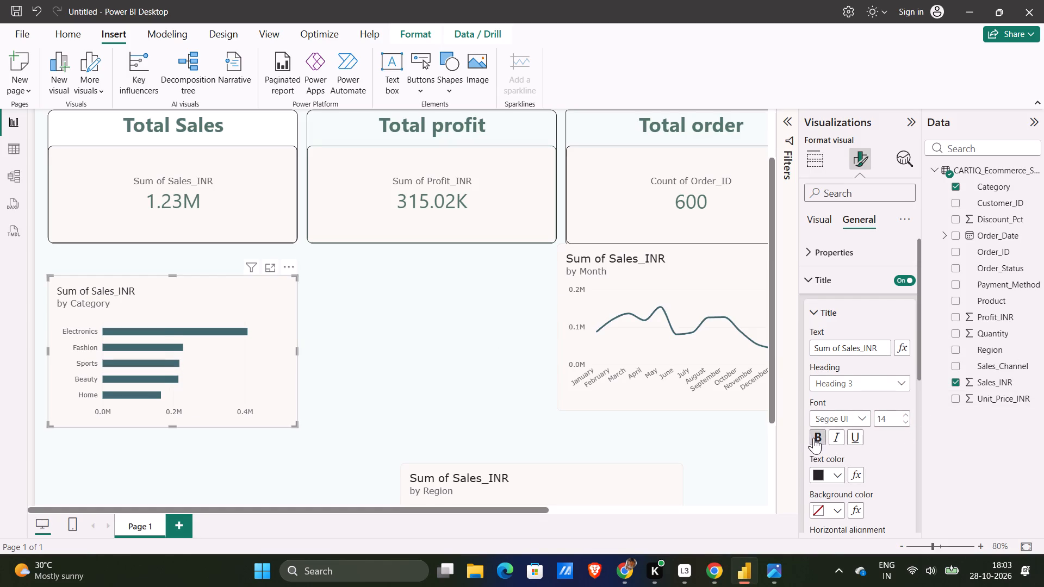
# Check the ChatGPT layout and the CARTIQ reference image, and retitle the category chart "Sales by category".
pyautogui.hotkey('alt', 'Tab')
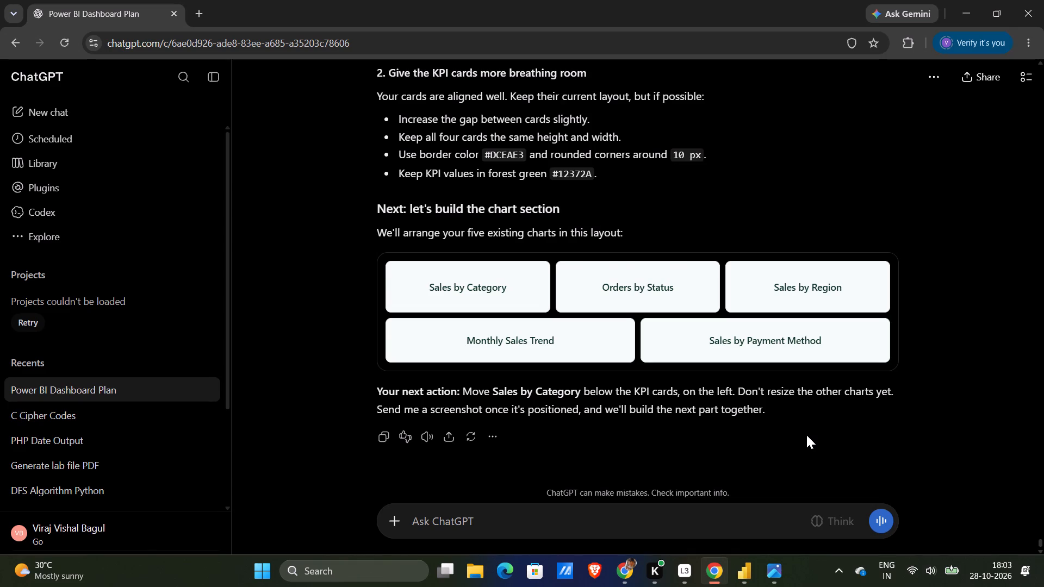
pyautogui.hotkey('alt', 'Tab')
pyautogui.hotkey('alt', 'Tab')
pyautogui.hotkey('alt', 'Tab')
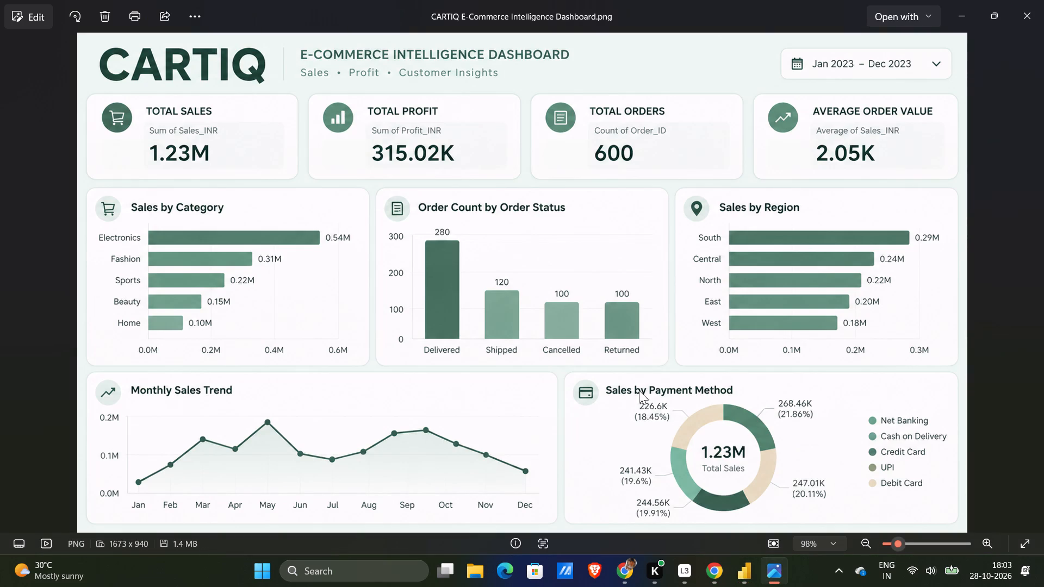
pyautogui.hotkey('alt', 'Tab')
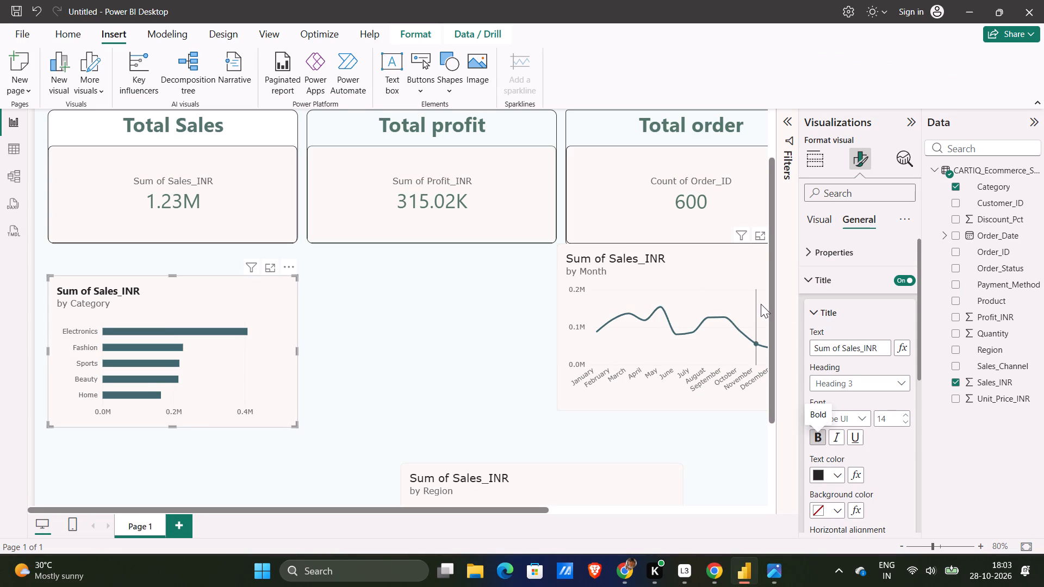
pyautogui.tripleClick(857, 352)
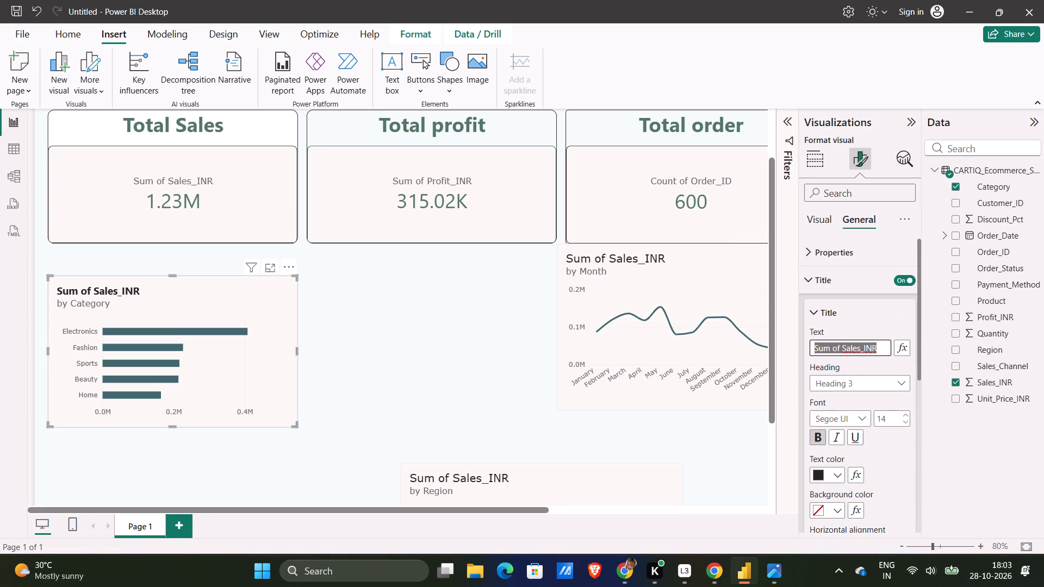
pyautogui.write('Sales by category')
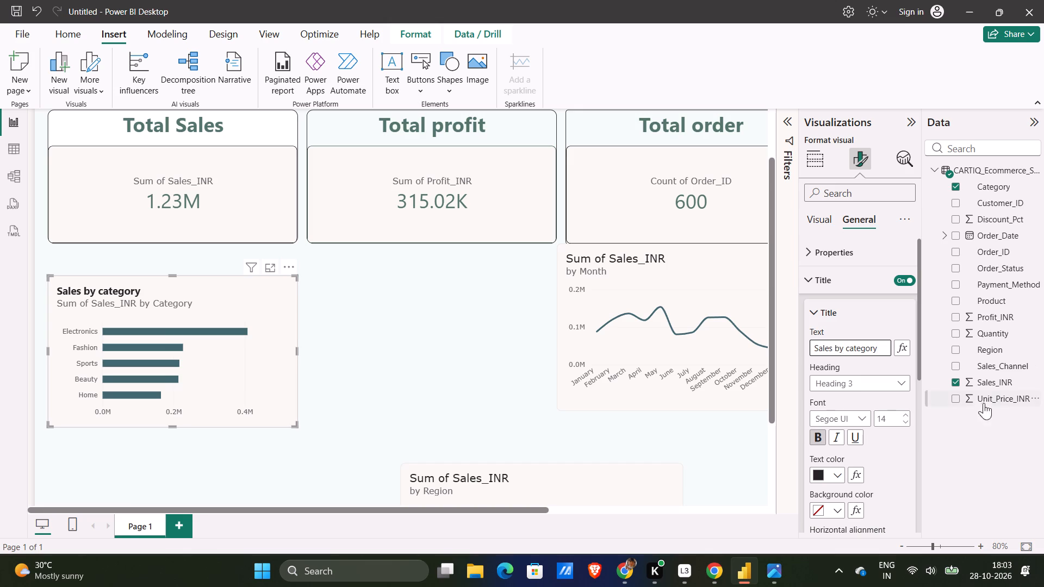
# Colour the "Sales by category" title with the recent bright teal green and set its heading level to Heading 2.
pyautogui.click(825, 474)
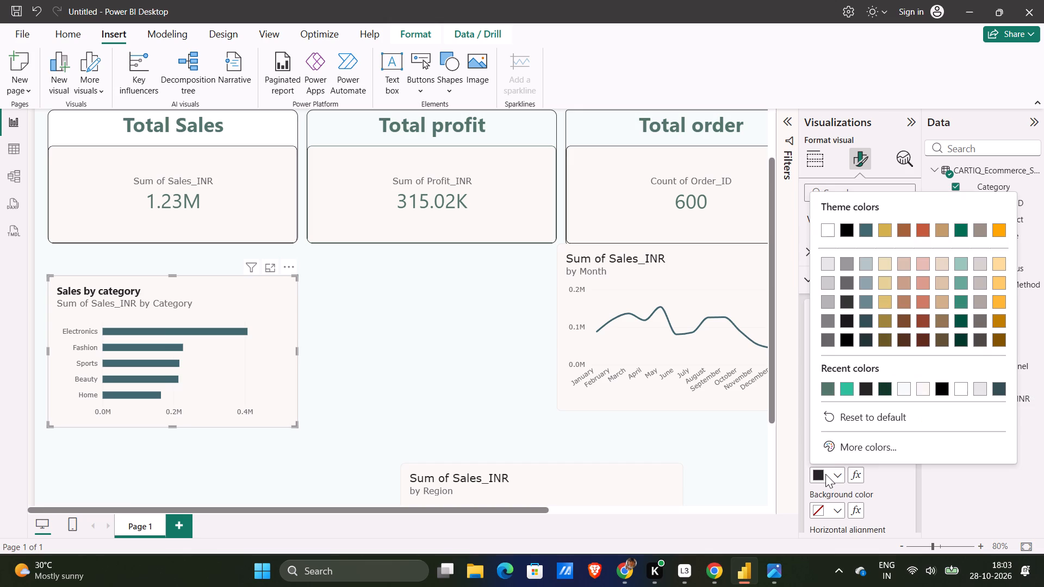
pyautogui.click(848, 388)
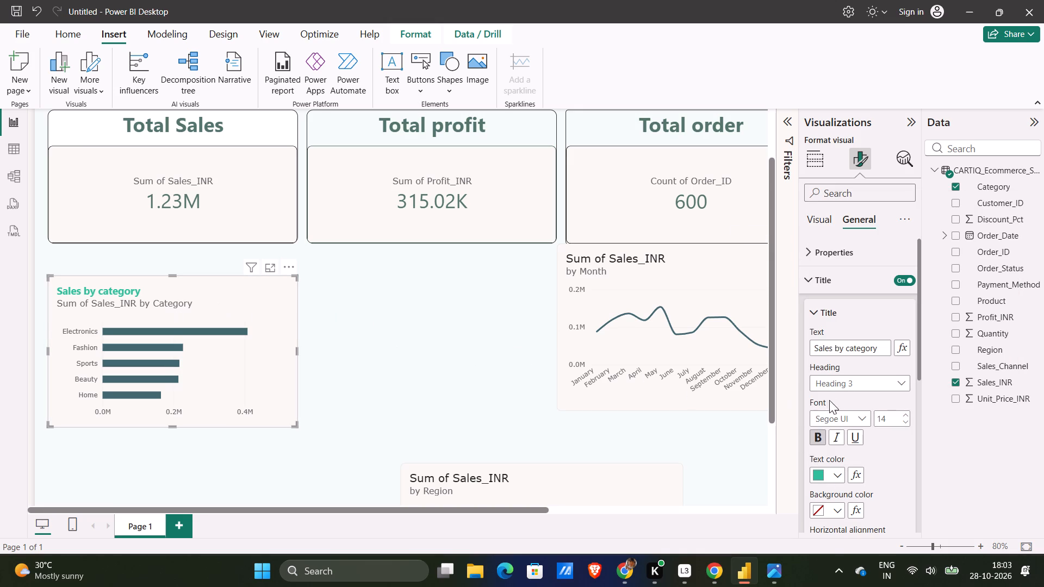
pyautogui.scroll(-1, 838, 391)
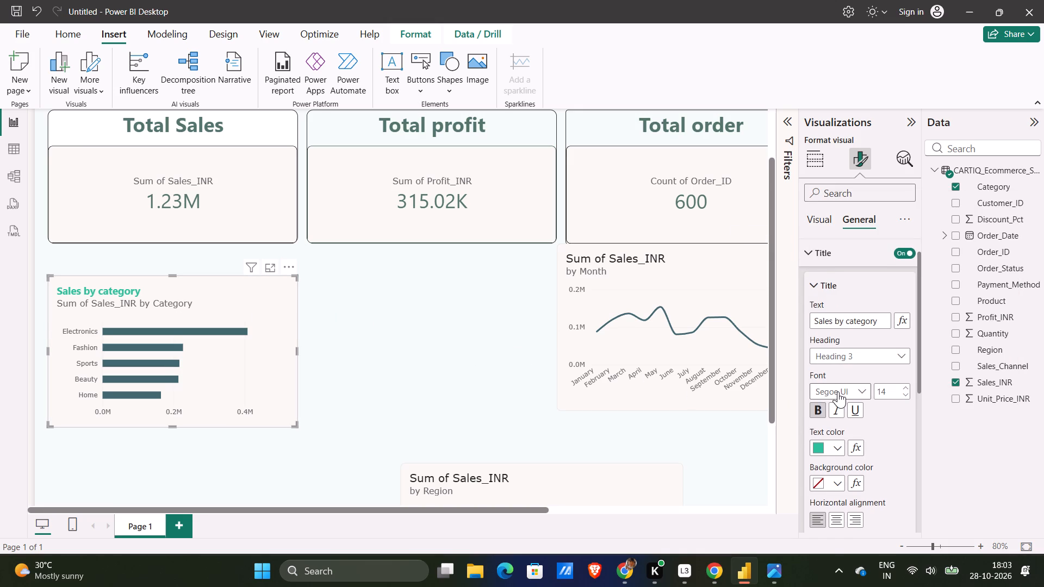
pyautogui.scroll(2, 862, 375)
pyautogui.click(866, 348)
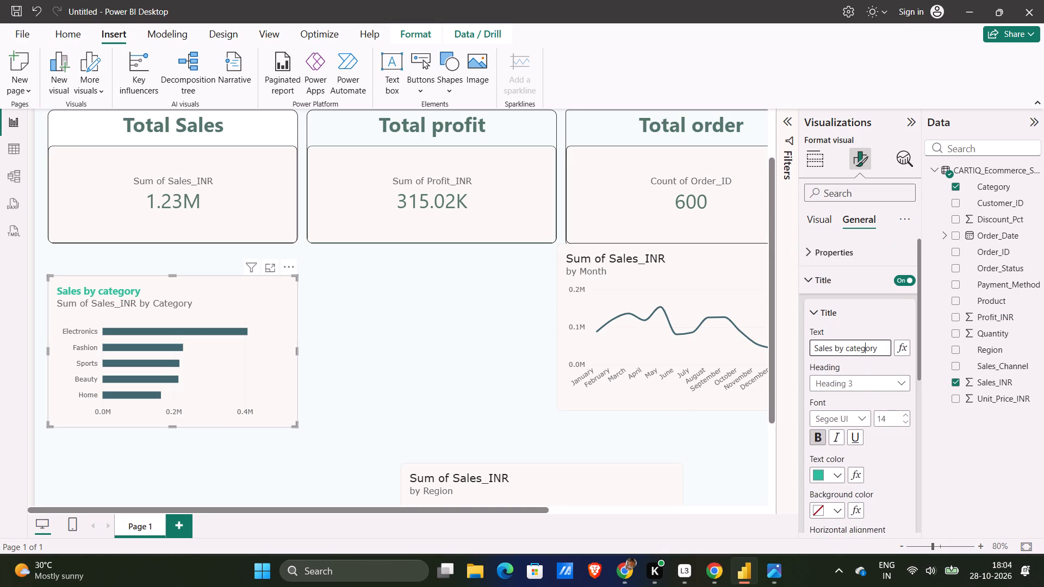
pyautogui.click(872, 389)
pyautogui.click(852, 415)
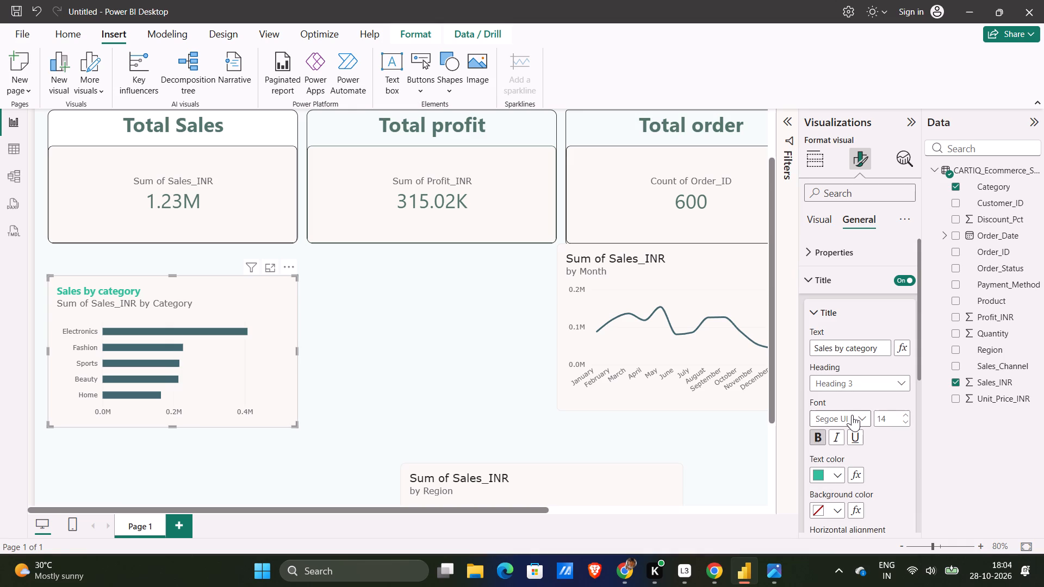
# Turn off the subtitle of the sales-by-category chart.
pyautogui.scroll(-2, 849, 455)
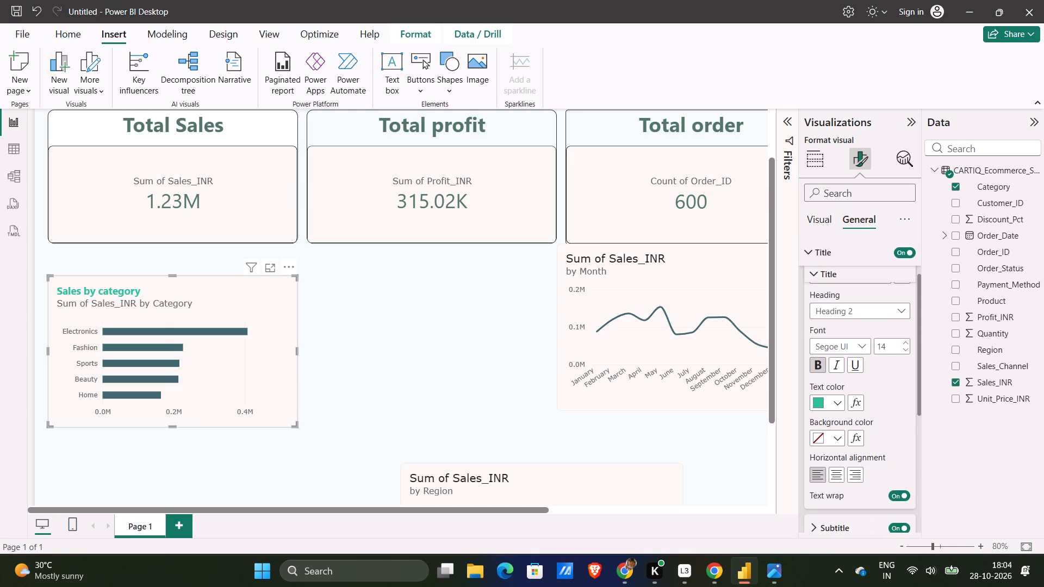
pyautogui.scroll(-1, 849, 455)
pyautogui.click(841, 372)
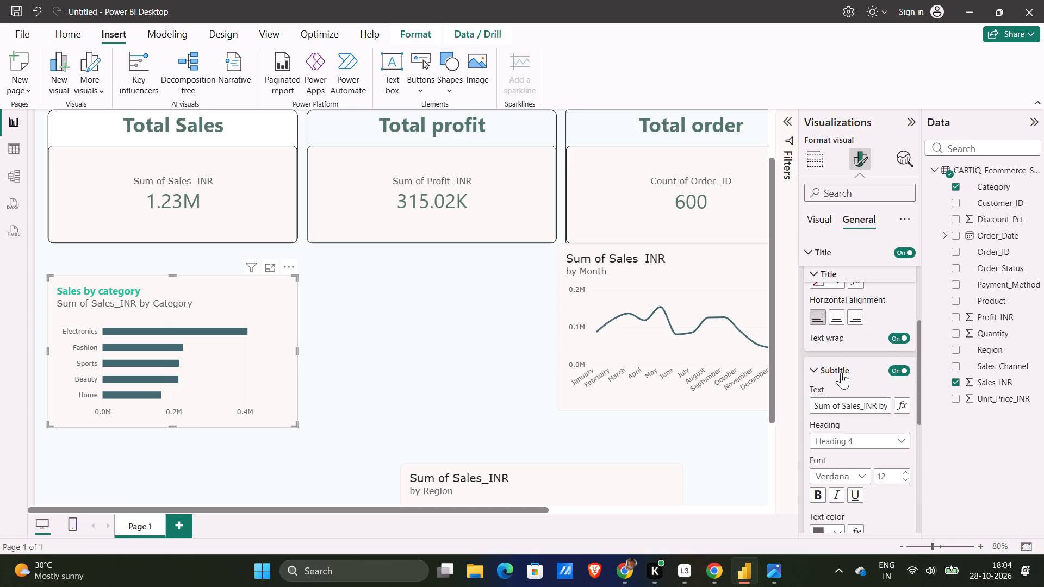
pyautogui.rightClick(841, 372)
pyautogui.click(894, 365)
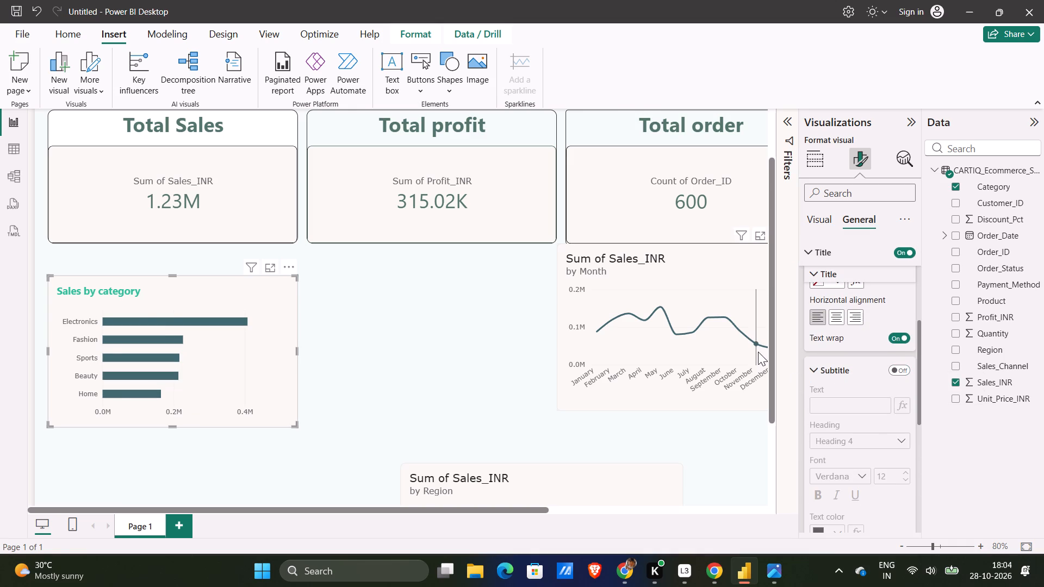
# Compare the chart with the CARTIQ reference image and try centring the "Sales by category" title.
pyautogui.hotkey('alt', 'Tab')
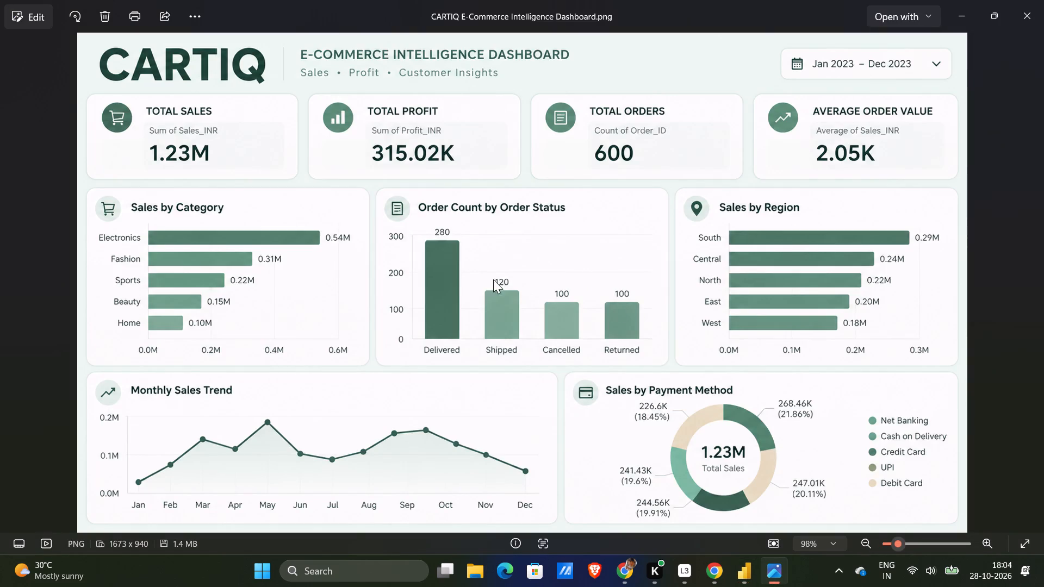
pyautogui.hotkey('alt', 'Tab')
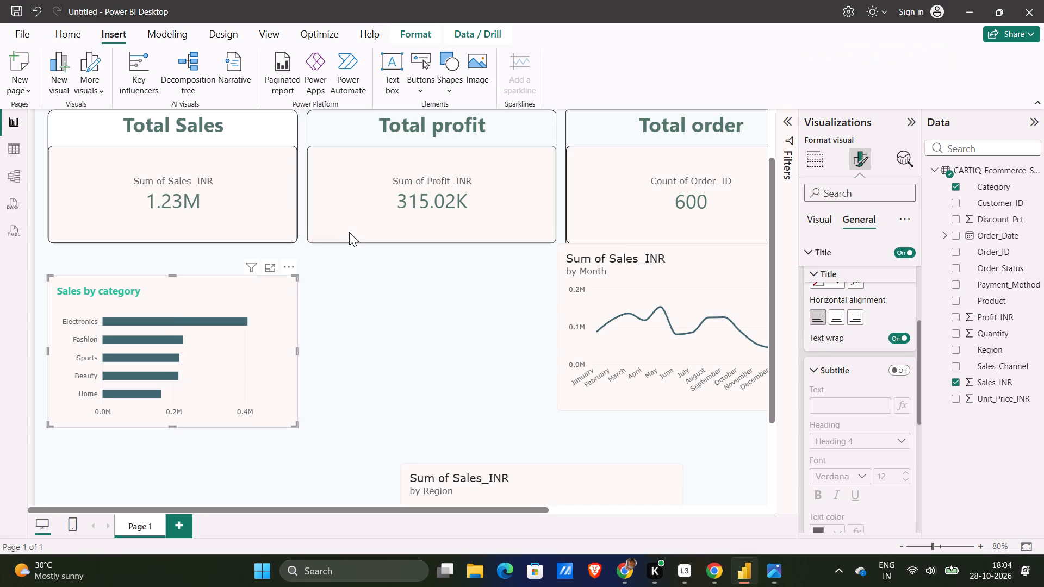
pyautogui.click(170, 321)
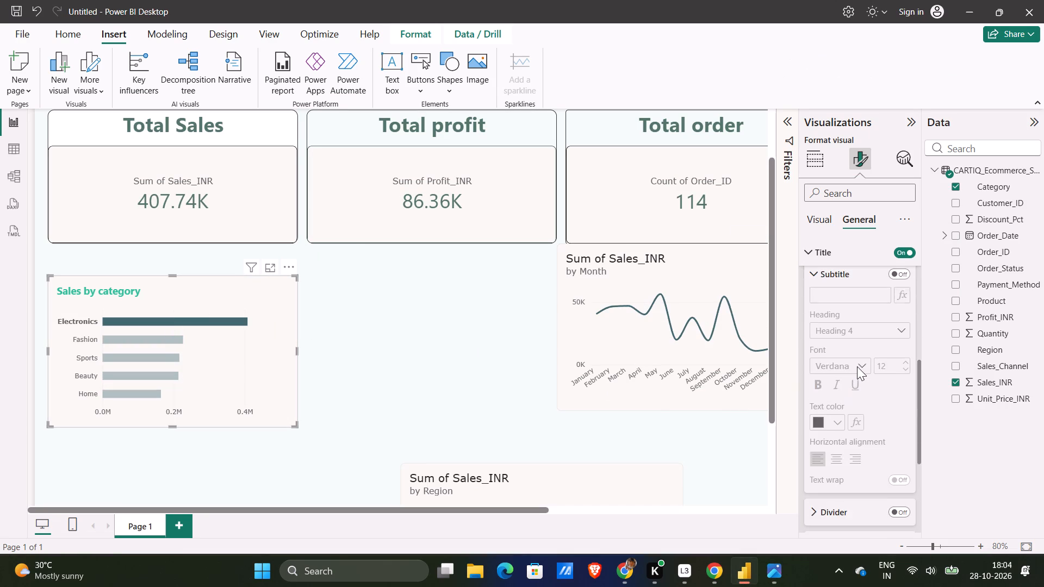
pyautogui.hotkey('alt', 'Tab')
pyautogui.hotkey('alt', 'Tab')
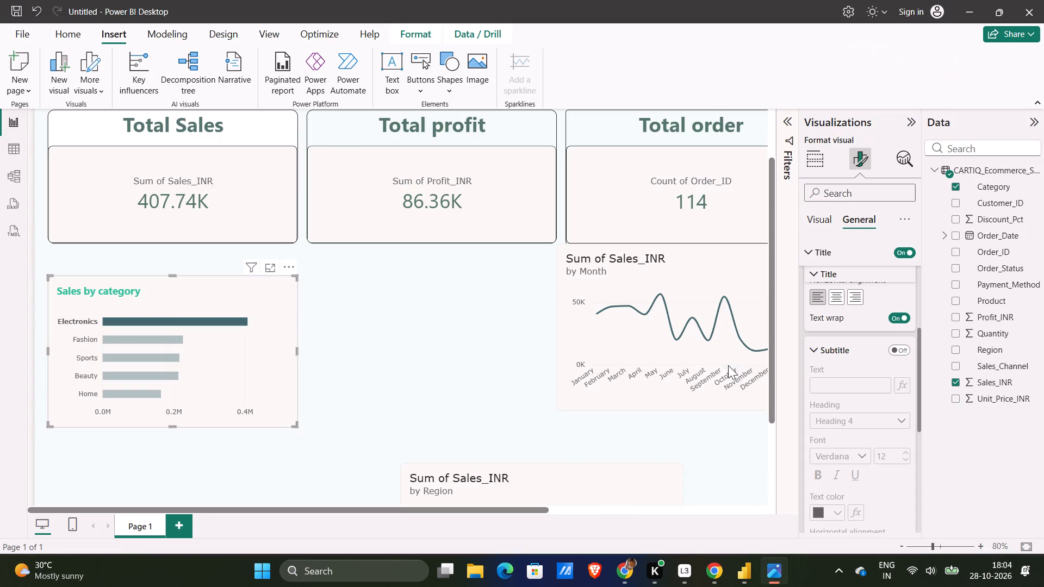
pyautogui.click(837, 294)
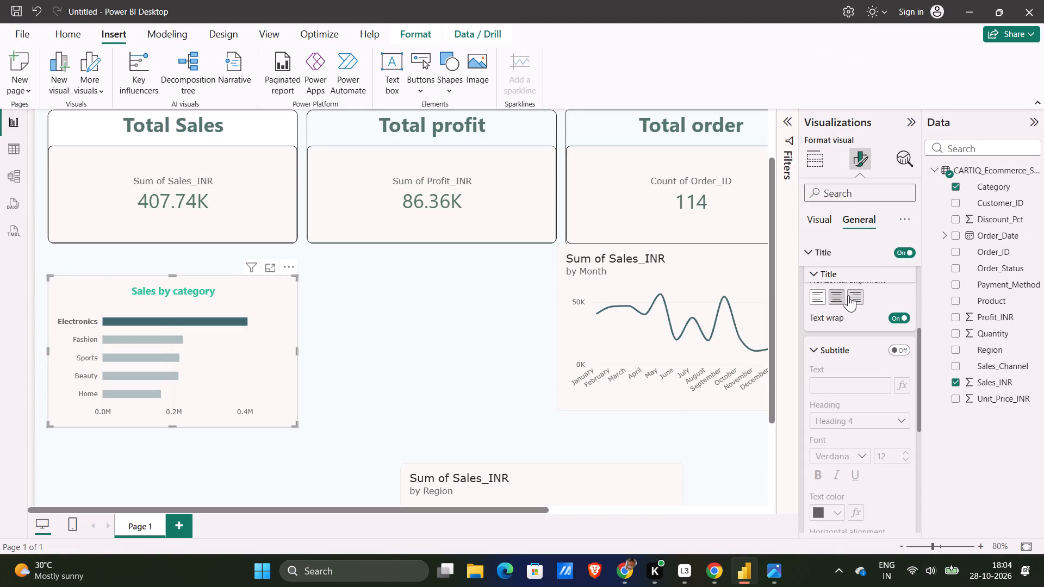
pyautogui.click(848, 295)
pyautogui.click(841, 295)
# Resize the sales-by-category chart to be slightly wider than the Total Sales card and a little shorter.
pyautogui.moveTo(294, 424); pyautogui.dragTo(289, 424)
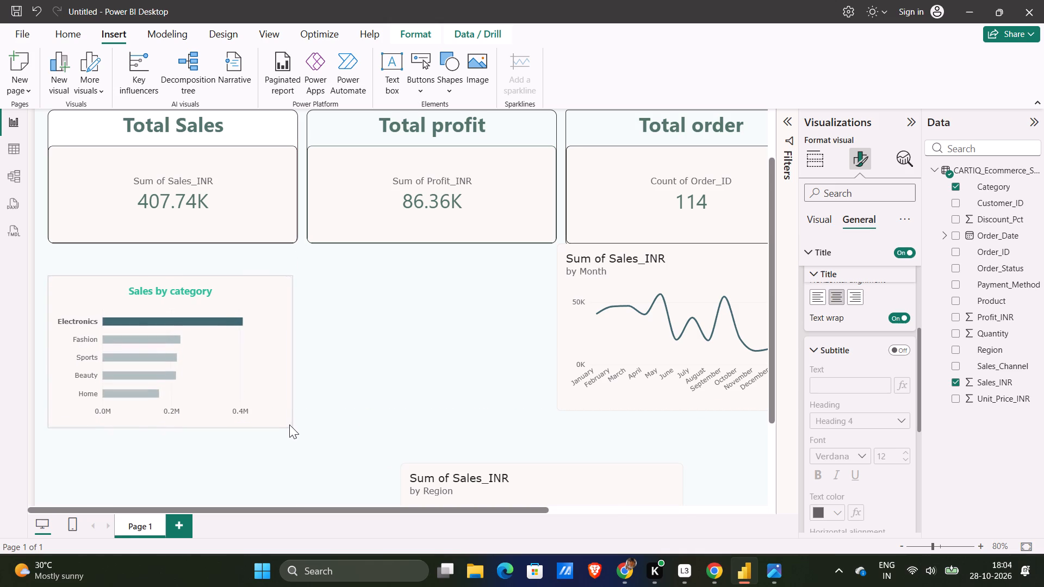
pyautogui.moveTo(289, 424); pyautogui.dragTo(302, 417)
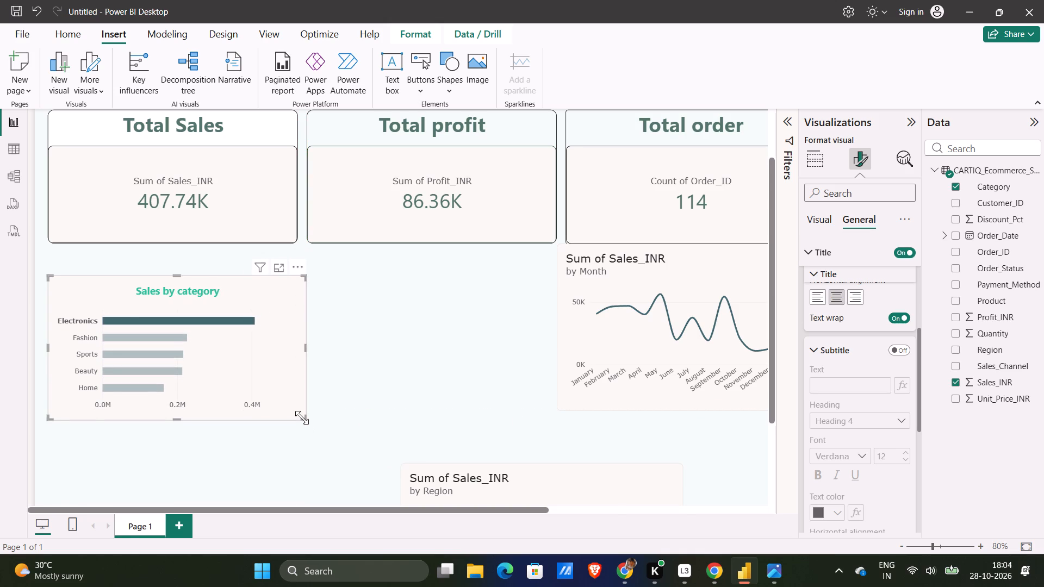
# Turn on the divider line beneath the "Sales by category" title.
pyautogui.scroll(-4, 825, 348)
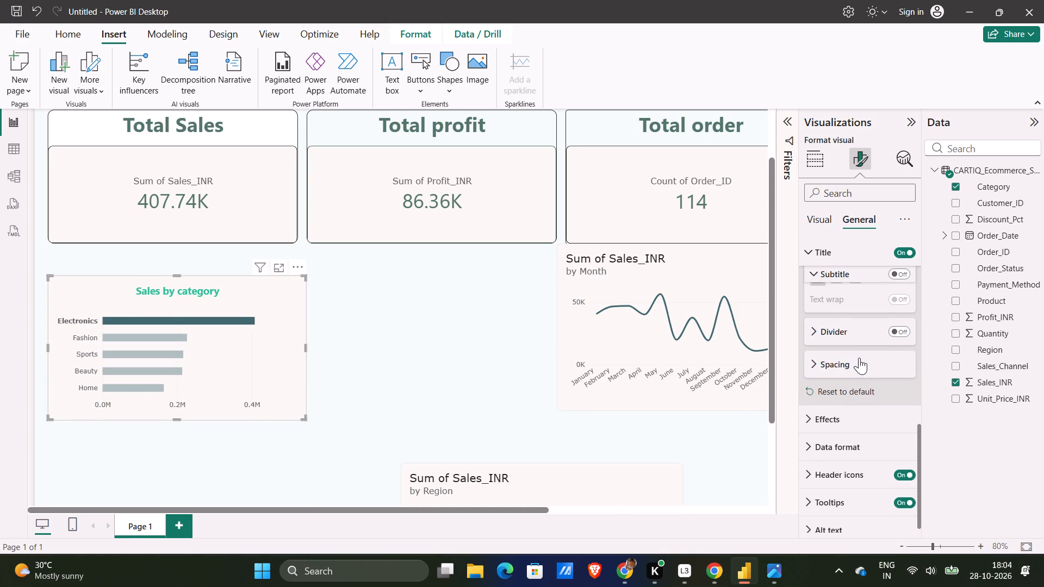
pyautogui.click(846, 371)
pyautogui.click(846, 365)
pyautogui.click(846, 365)
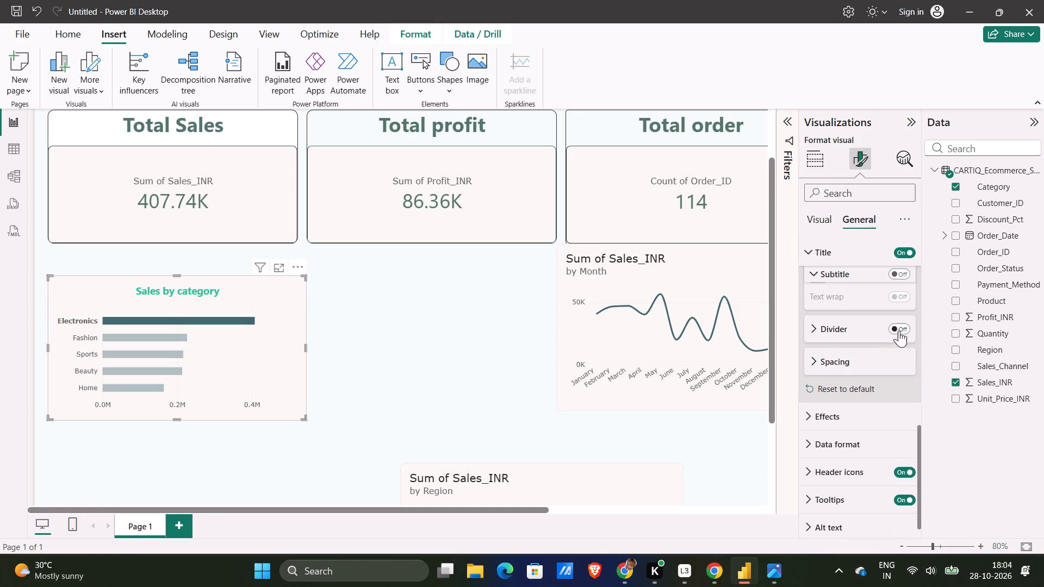
pyautogui.click(900, 329)
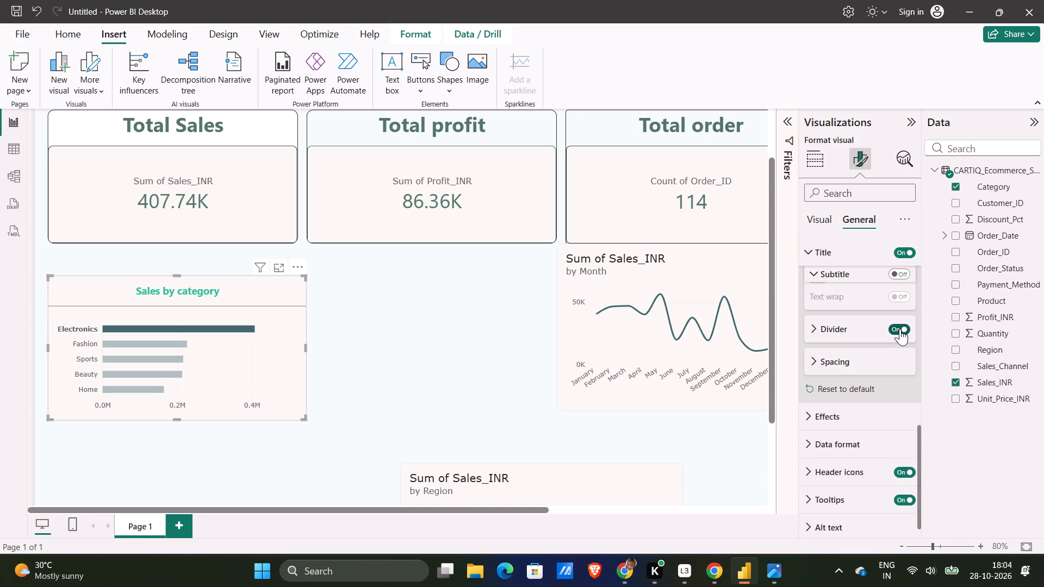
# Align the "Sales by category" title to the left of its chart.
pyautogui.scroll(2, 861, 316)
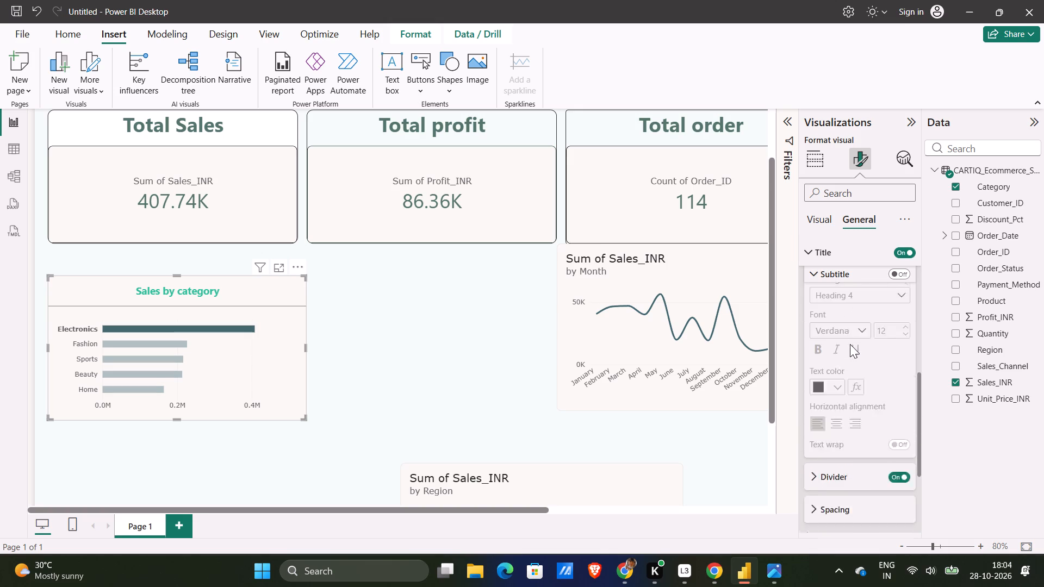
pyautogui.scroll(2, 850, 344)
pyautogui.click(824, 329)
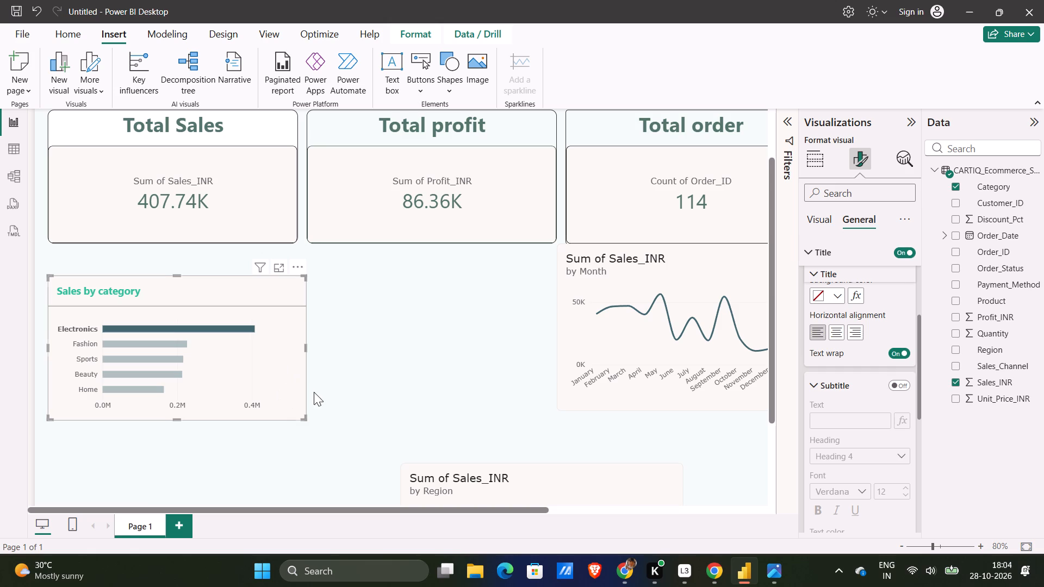
# Resize the sales-by-category chart to match the Total Sales card's width and the monthly sales chart's bottom edge.
pyautogui.moveTo(304, 416); pyautogui.dragTo(283, 407)
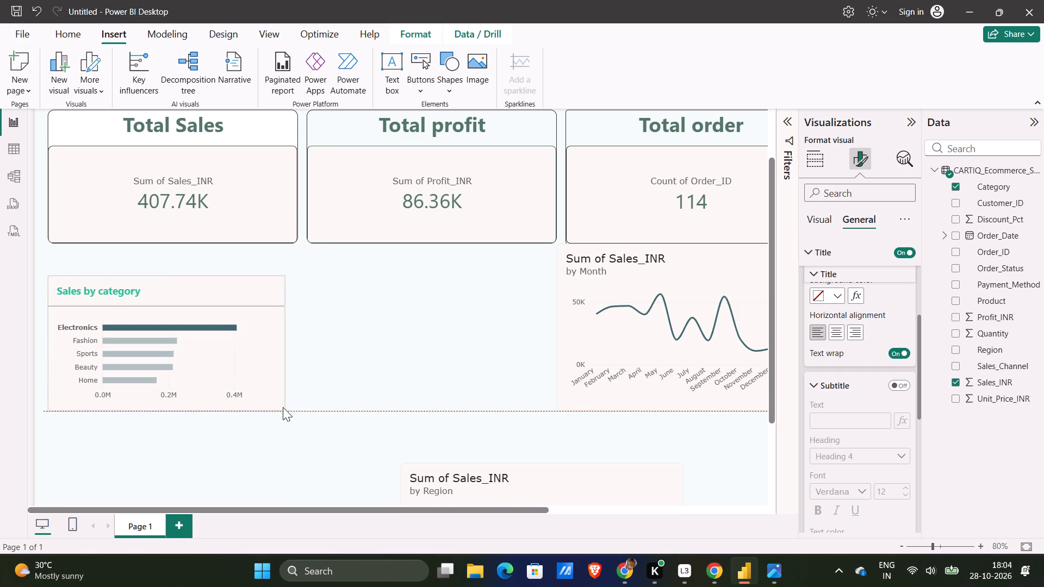
pyautogui.moveTo(283, 407); pyautogui.dragTo(296, 405)
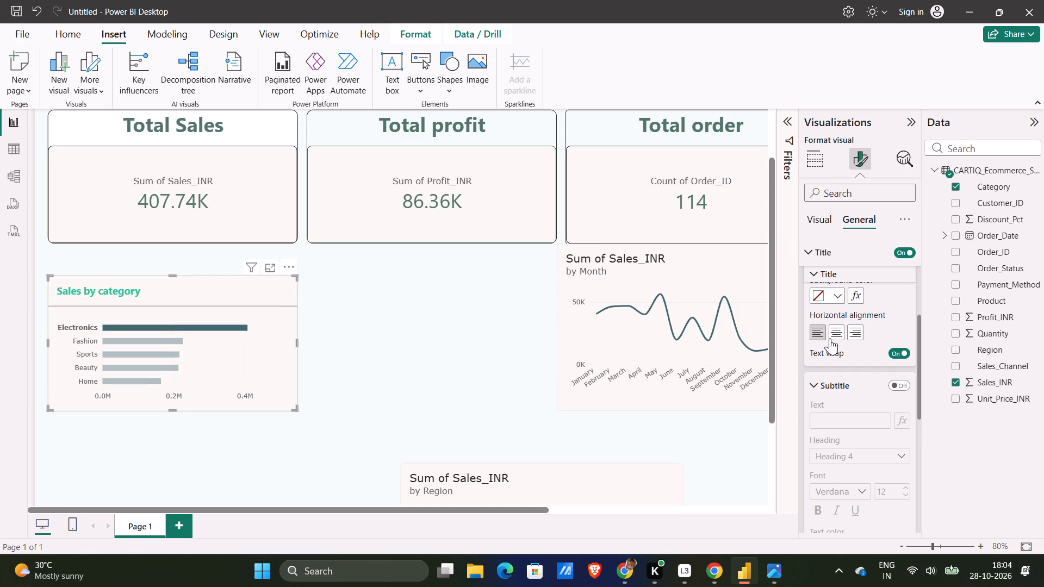
# Change the visual border colour of the sales-by-category chart to the near-black recent colour.
pyautogui.click(849, 223)
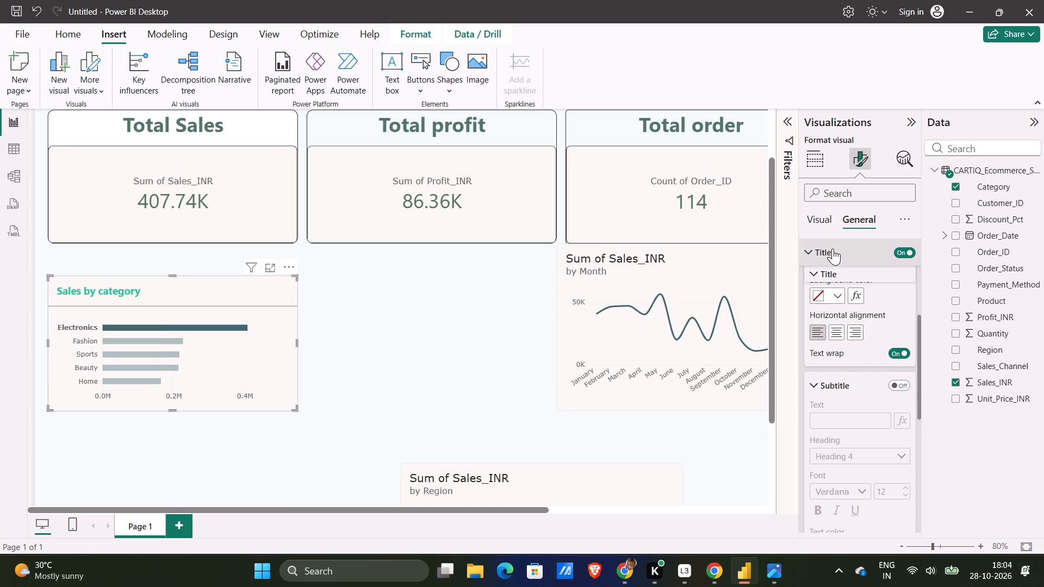
pyautogui.click(832, 248)
pyautogui.click(844, 309)
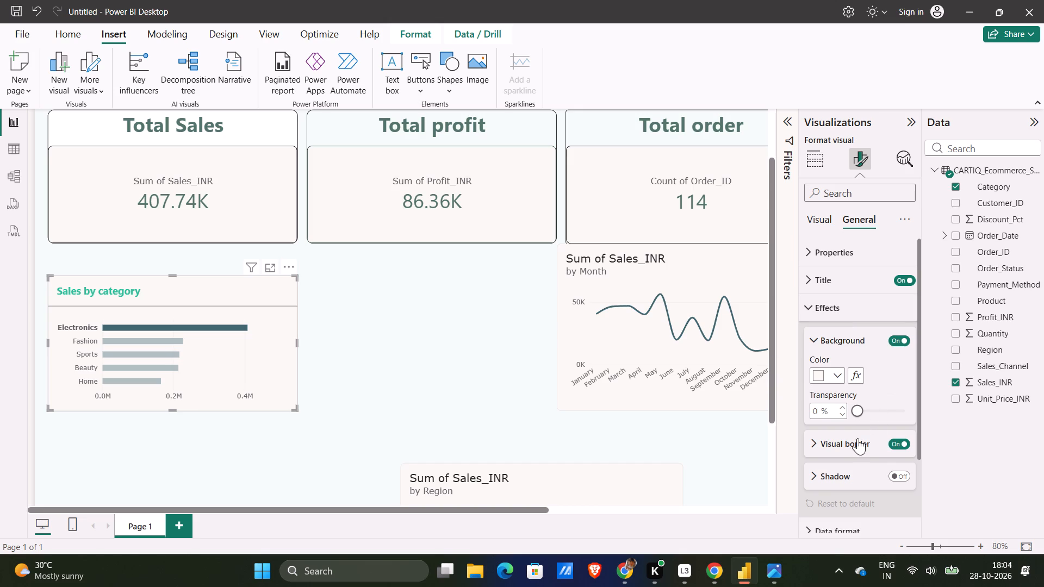
pyautogui.click(831, 448)
pyautogui.click(837, 475)
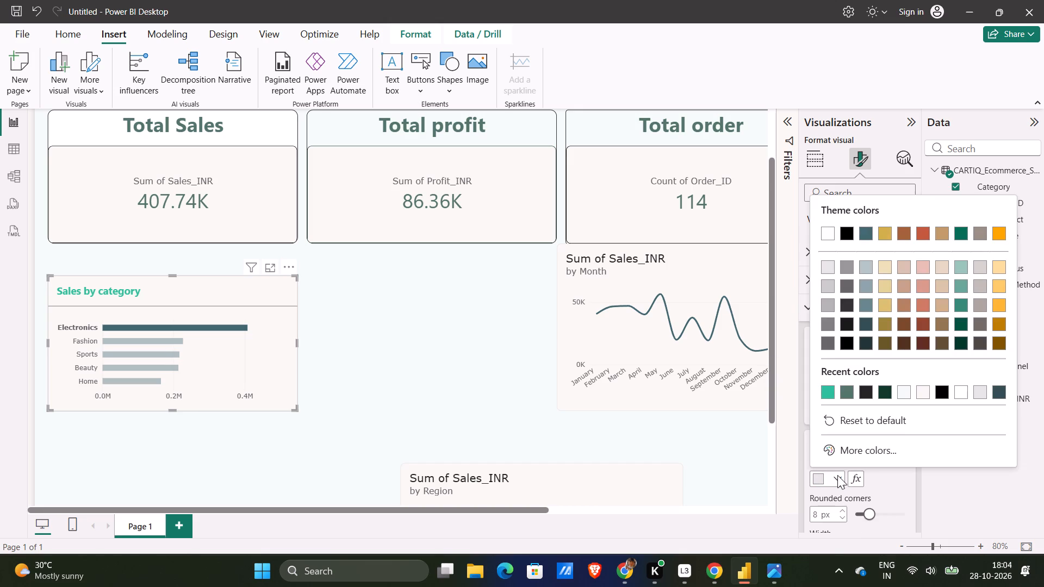
pyautogui.click(869, 394)
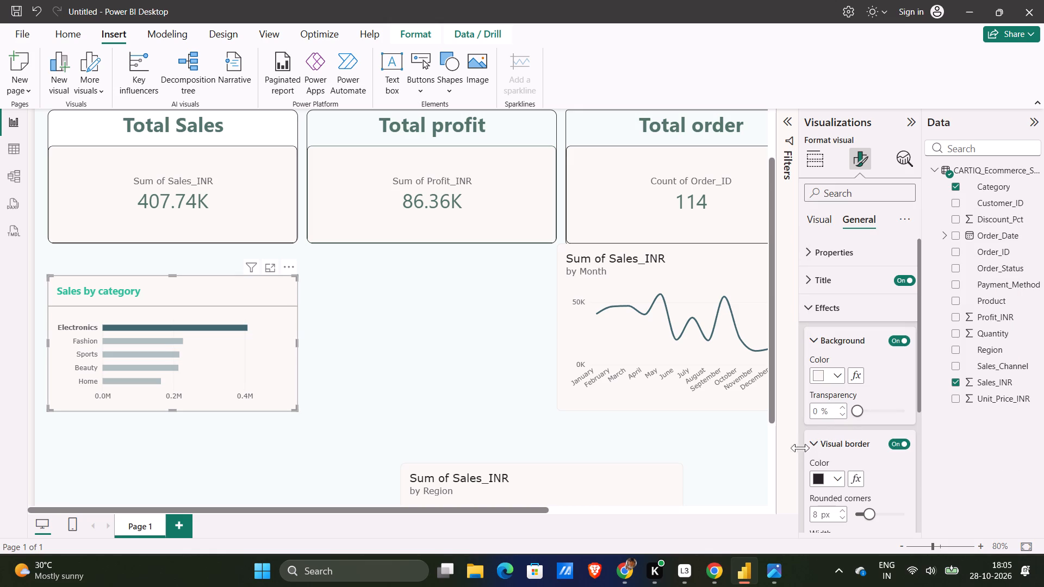
pyautogui.click(625, 418)
# Clear the Electronics cross-filter from the sales-by-category chart.
pyautogui.click(232, 345)
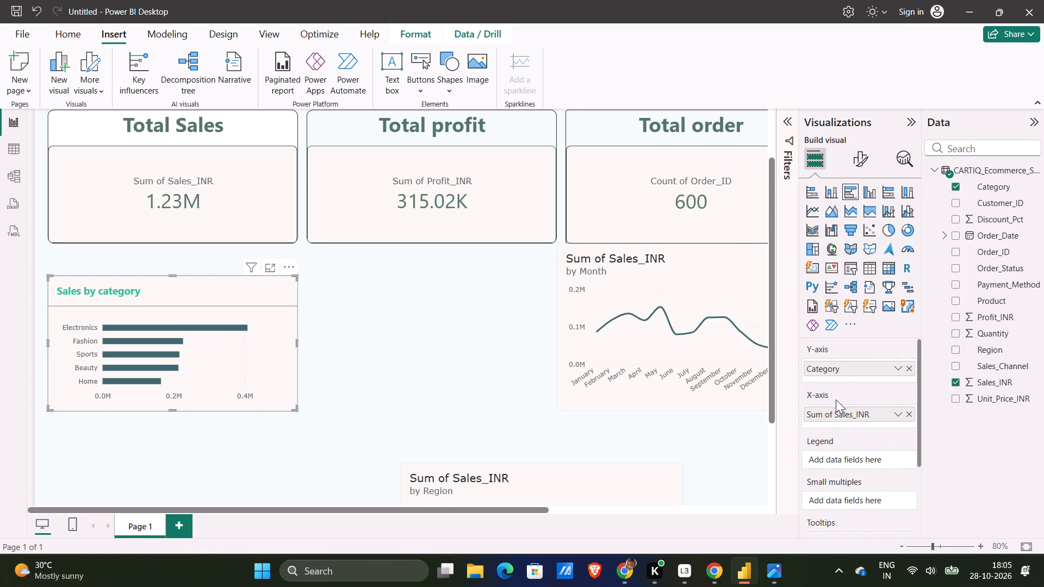
# Examine the title, subtitle and divider formatting settings of the sales-by-category chart.
pyautogui.click(856, 157)
pyautogui.click(843, 221)
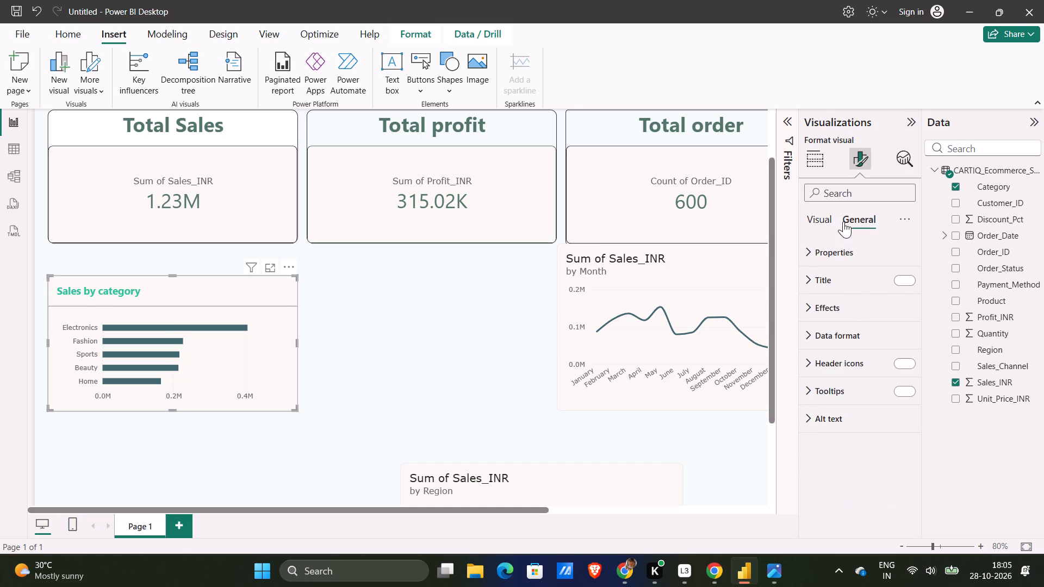
pyautogui.click(865, 389)
pyautogui.click(865, 389)
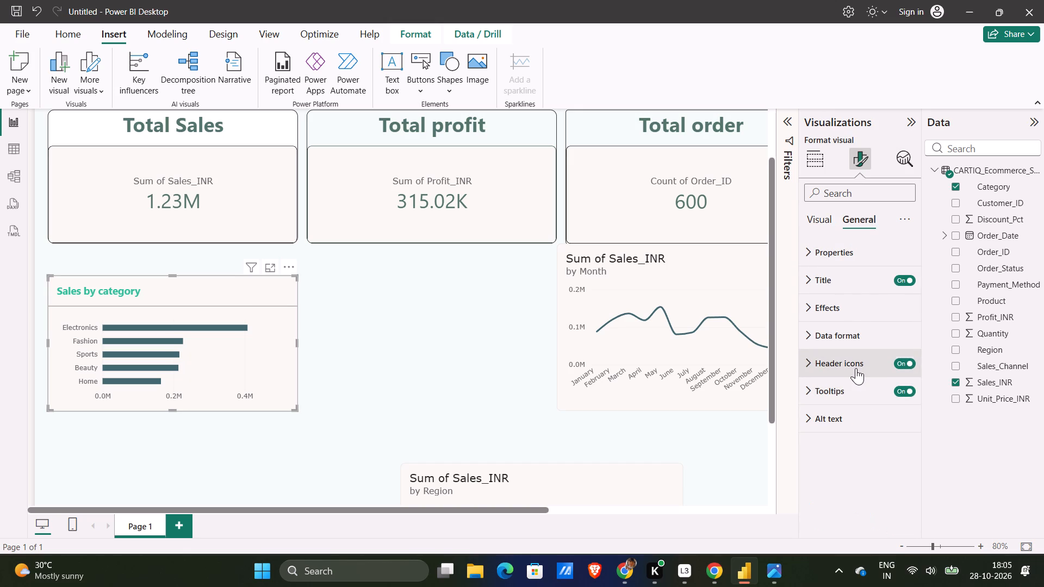
pyautogui.click(853, 362)
pyautogui.click(846, 363)
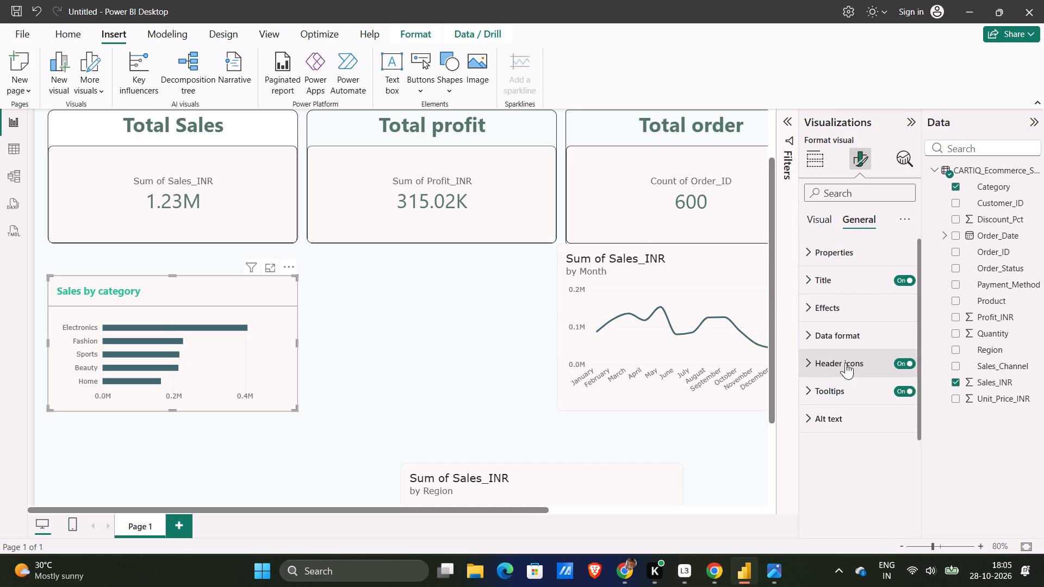
pyautogui.click(837, 275)
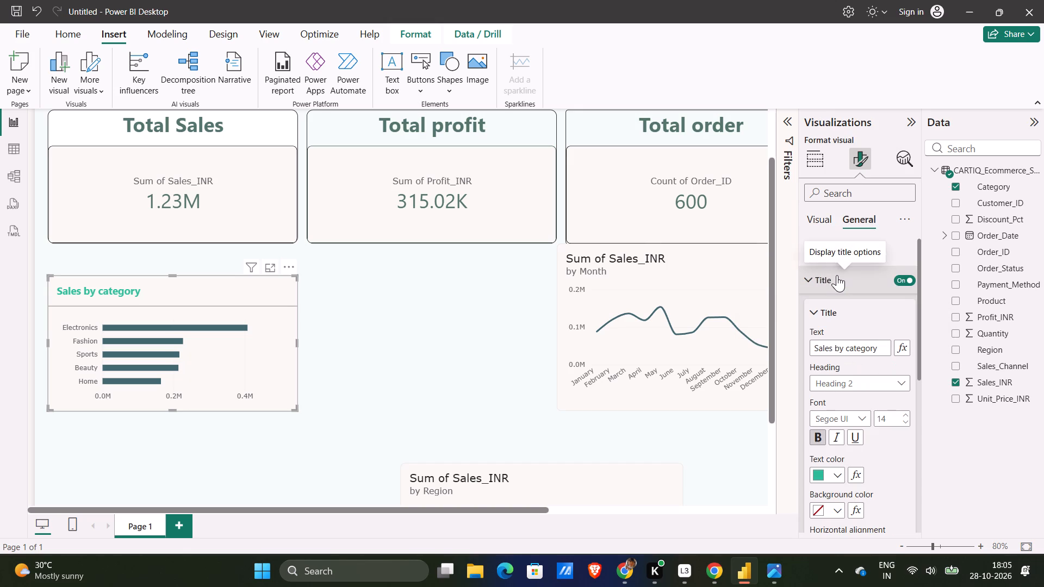
pyautogui.scroll(-3, 838, 366)
pyautogui.click(839, 400)
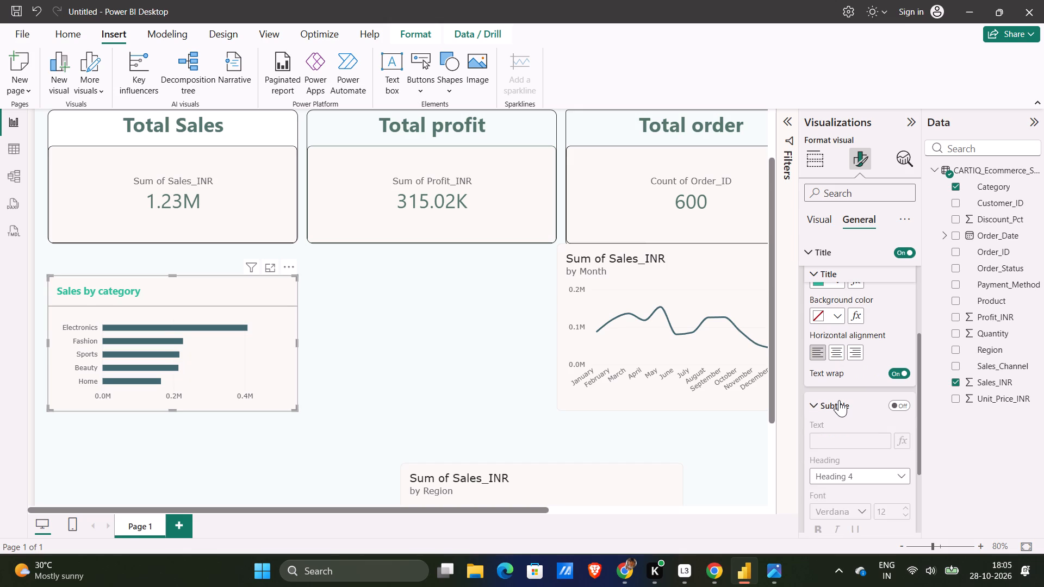
pyautogui.click(839, 400)
pyautogui.scroll(-1, 839, 400)
pyautogui.click(839, 400)
pyautogui.scroll(-1, 839, 400)
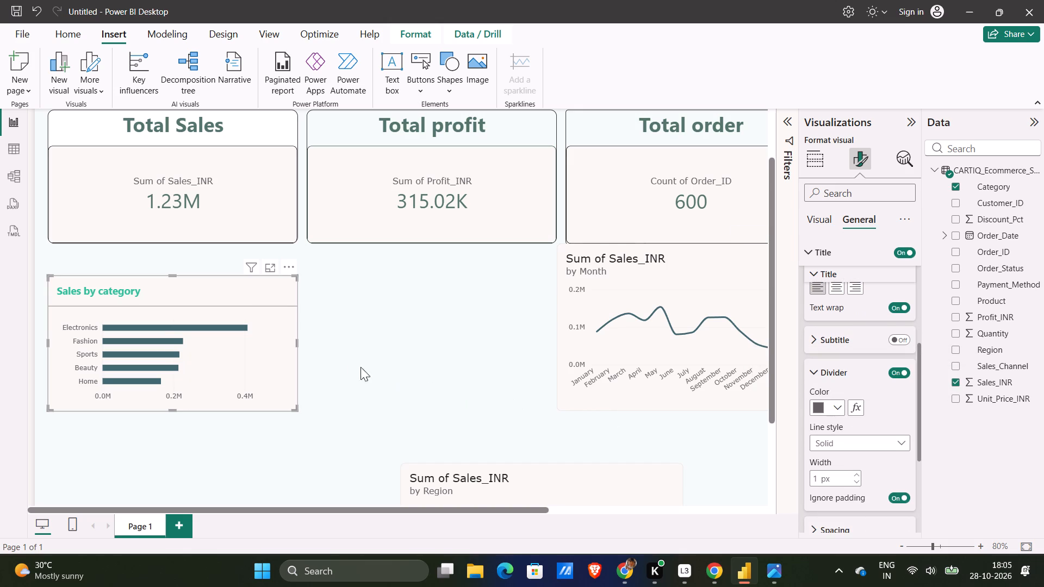
pyautogui.click(274, 358)
pyautogui.scroll(-1, 908, 426)
pyautogui.scroll(2, 799, 364)
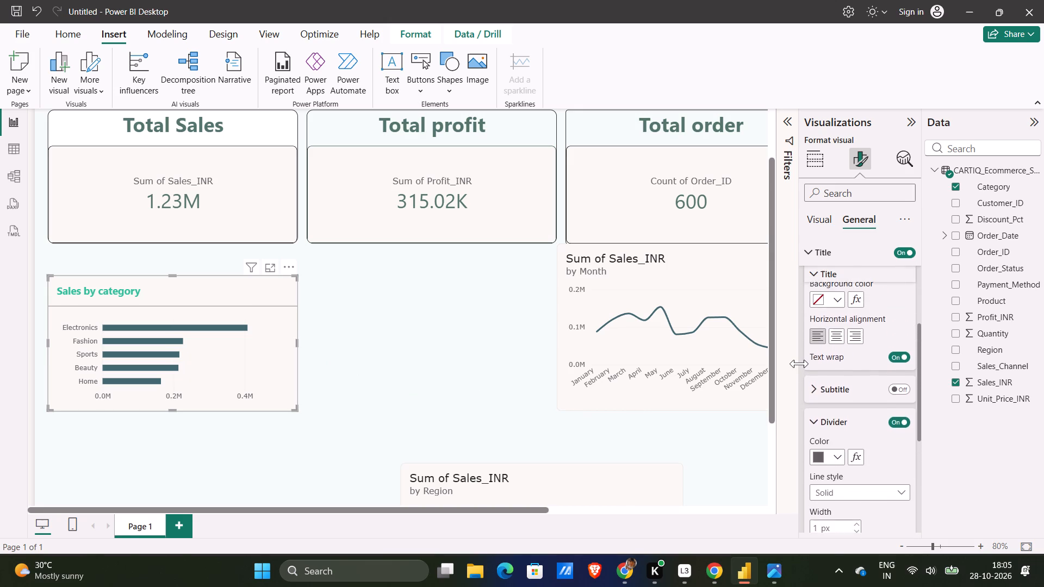
pyautogui.scroll(-1, 799, 364)
pyautogui.scroll(-1, 858, 417)
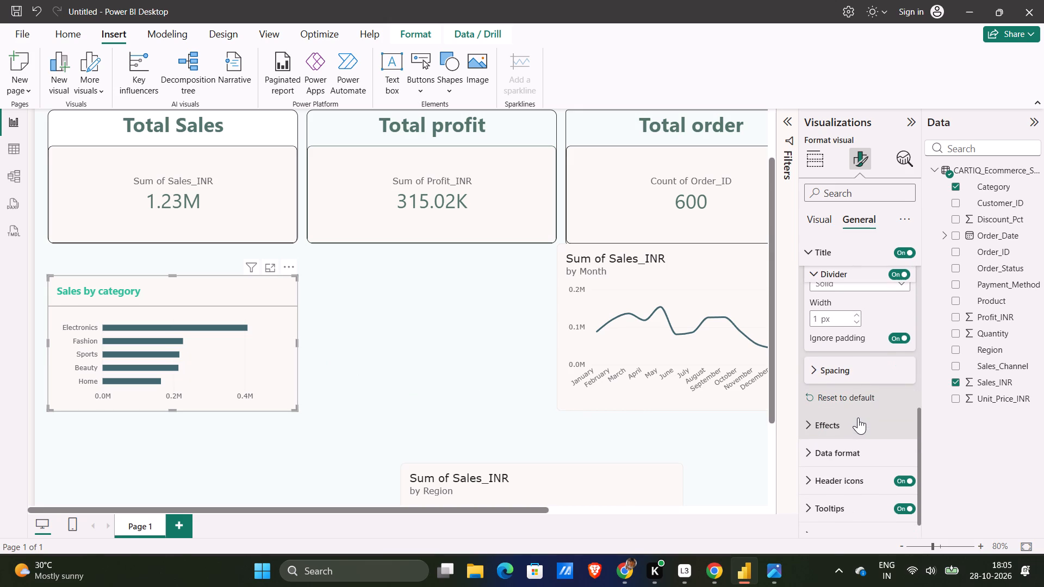
pyautogui.scroll(-1, 858, 417)
pyautogui.scroll(1, 843, 358)
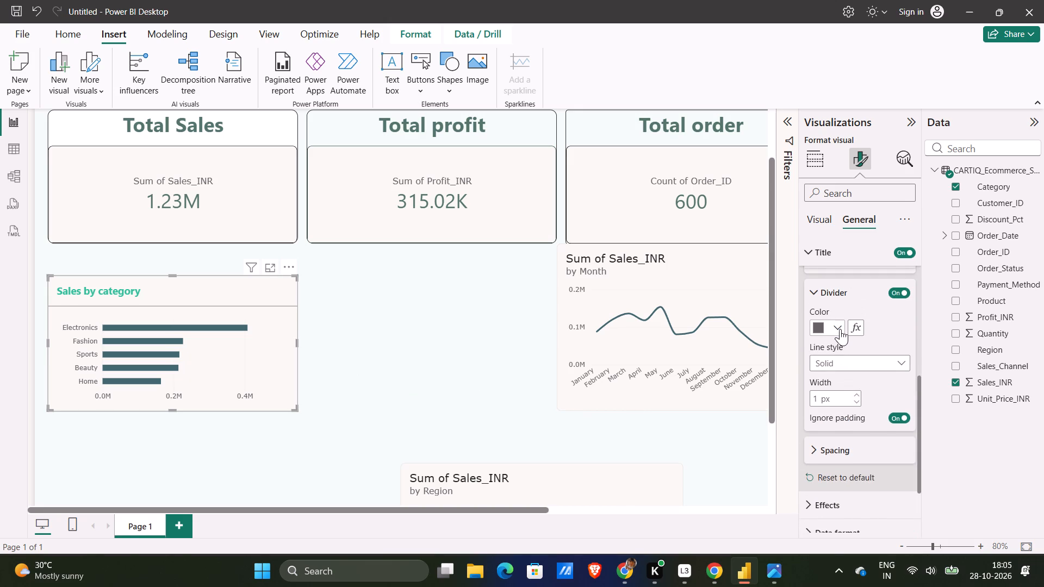
pyautogui.scroll(2, 840, 329)
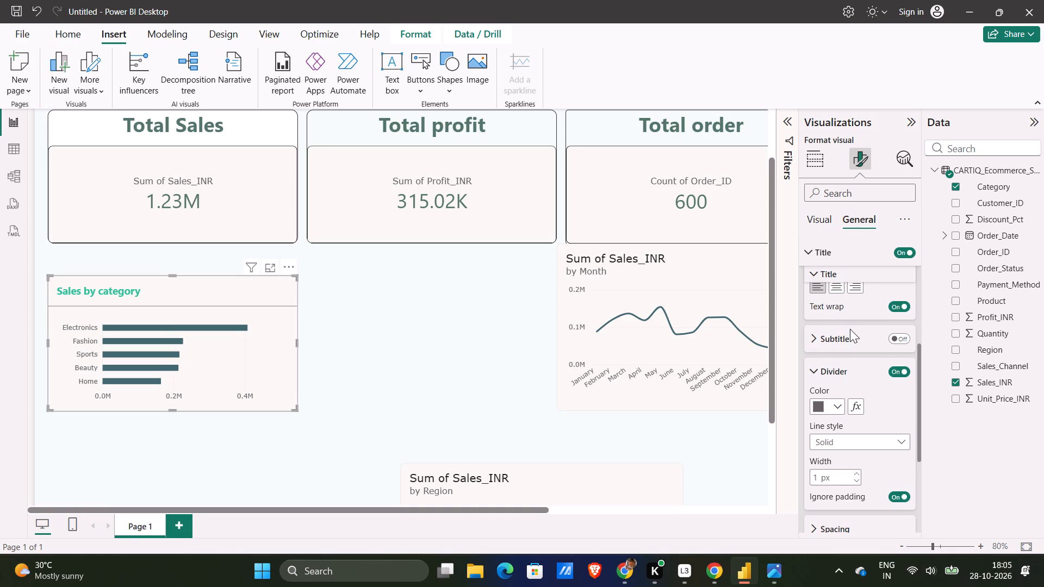
pyautogui.scroll(3, 849, 335)
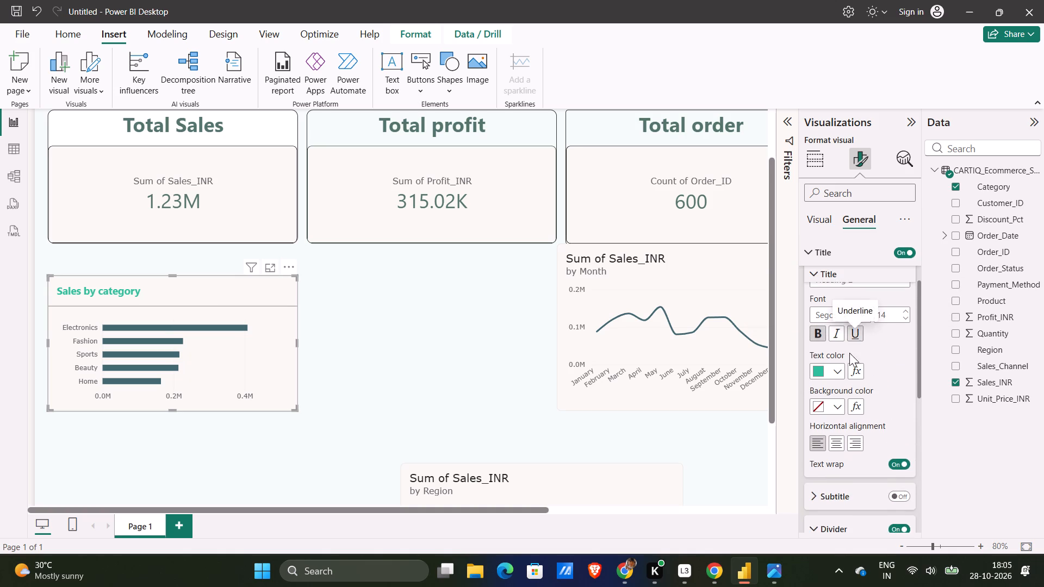
pyautogui.scroll(4, 849, 358)
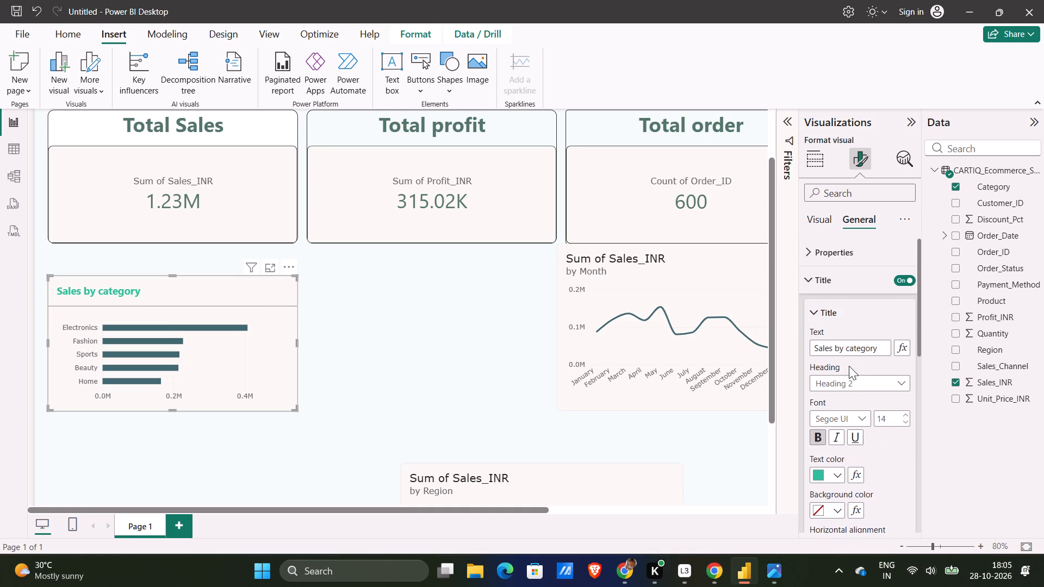
pyautogui.click(819, 311)
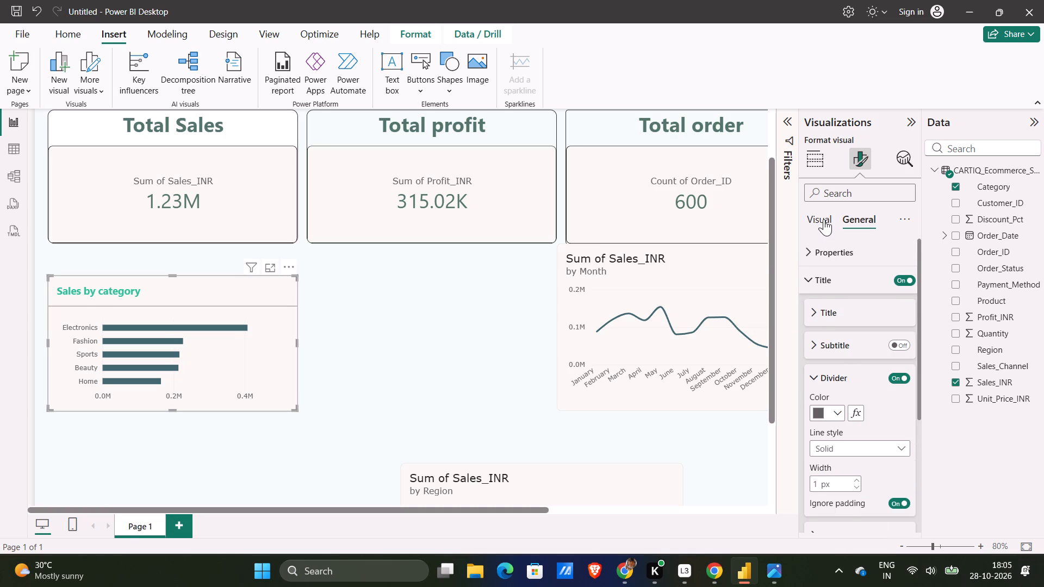
# Compare the visual-specific formatting options of the sales-by-category chart with its general ones.
pyautogui.click(824, 219)
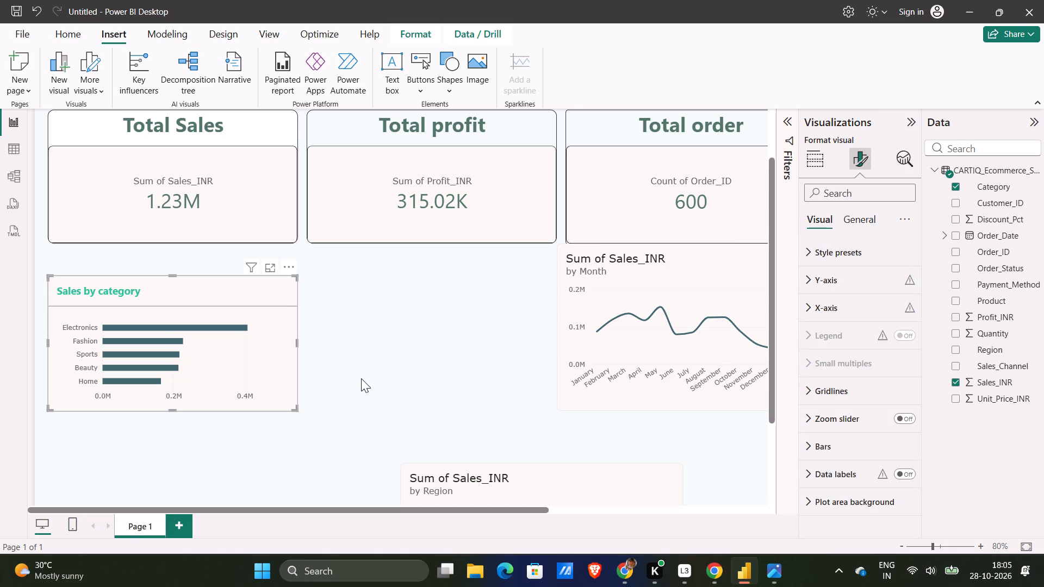
pyautogui.click(280, 344)
pyautogui.click(279, 298)
pyautogui.click(880, 216)
pyautogui.click(865, 223)
pyautogui.scroll(1, 840, 408)
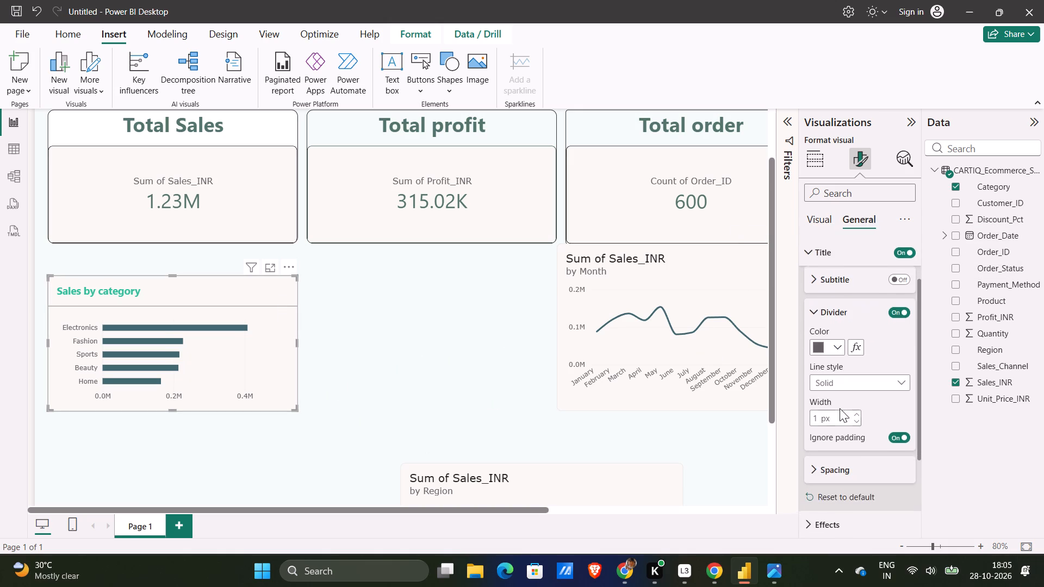
pyautogui.scroll(1, 840, 408)
pyautogui.click(863, 211)
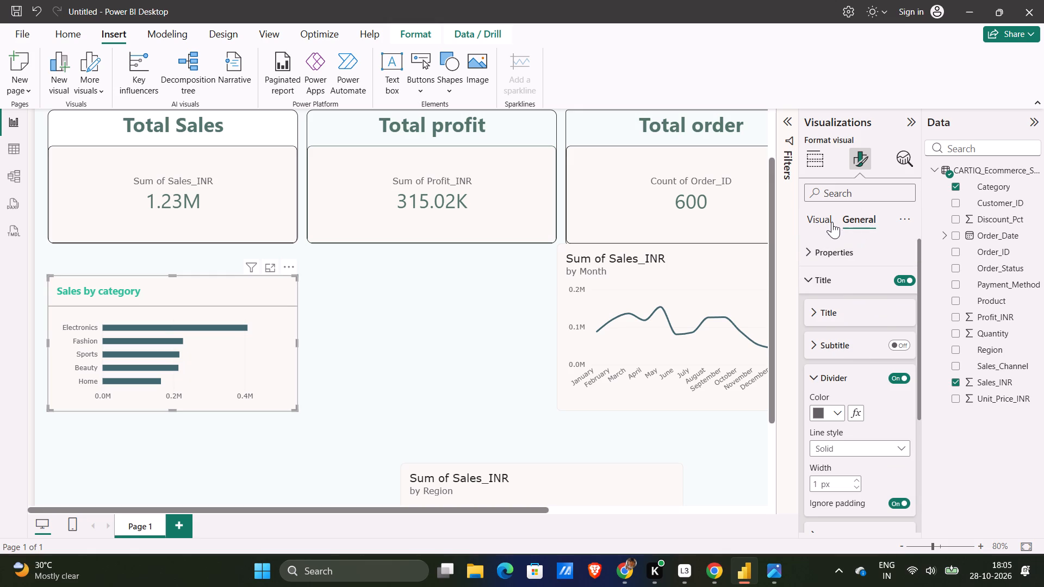
pyautogui.click(831, 222)
pyautogui.scroll(-2, 837, 424)
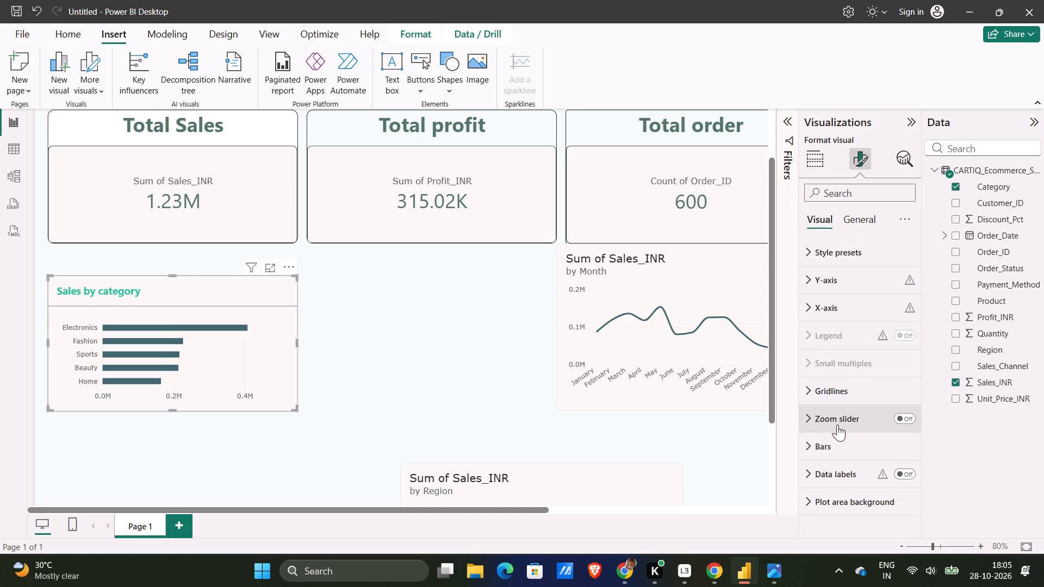
# Set the background colour of the sales-by-category chart to the off-white recent colour and deselect the chart.
pyautogui.click(863, 221)
pyautogui.click(816, 310)
pyautogui.click(810, 291)
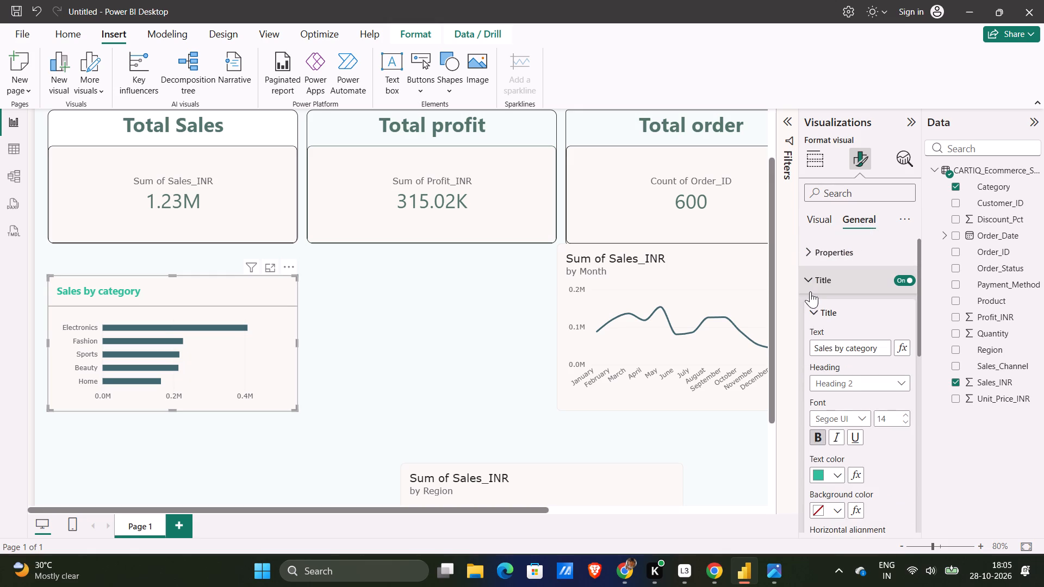
pyautogui.click(816, 312)
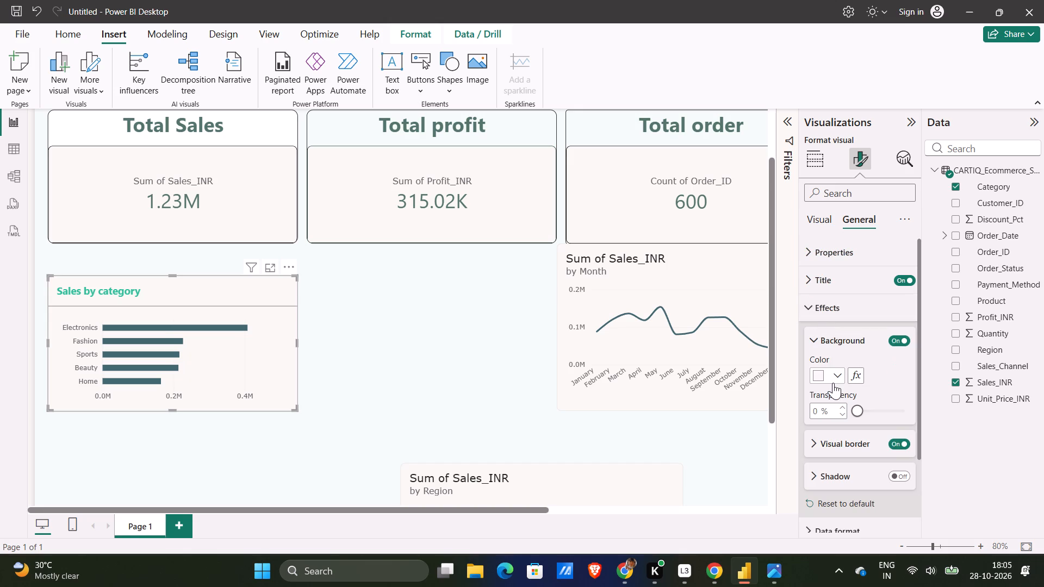
pyautogui.click(839, 371)
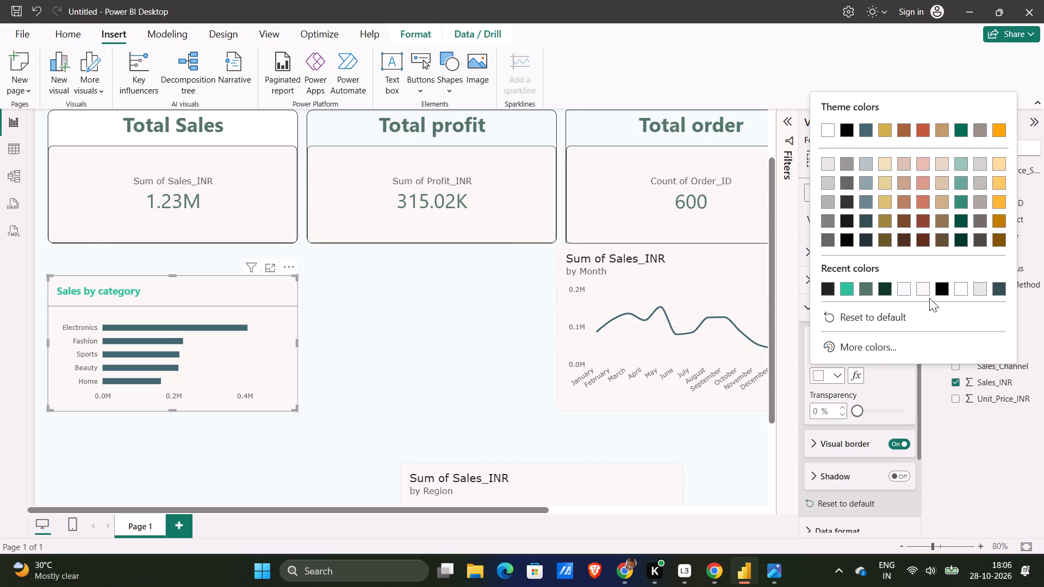
pyautogui.click(922, 285)
pyautogui.click(467, 329)
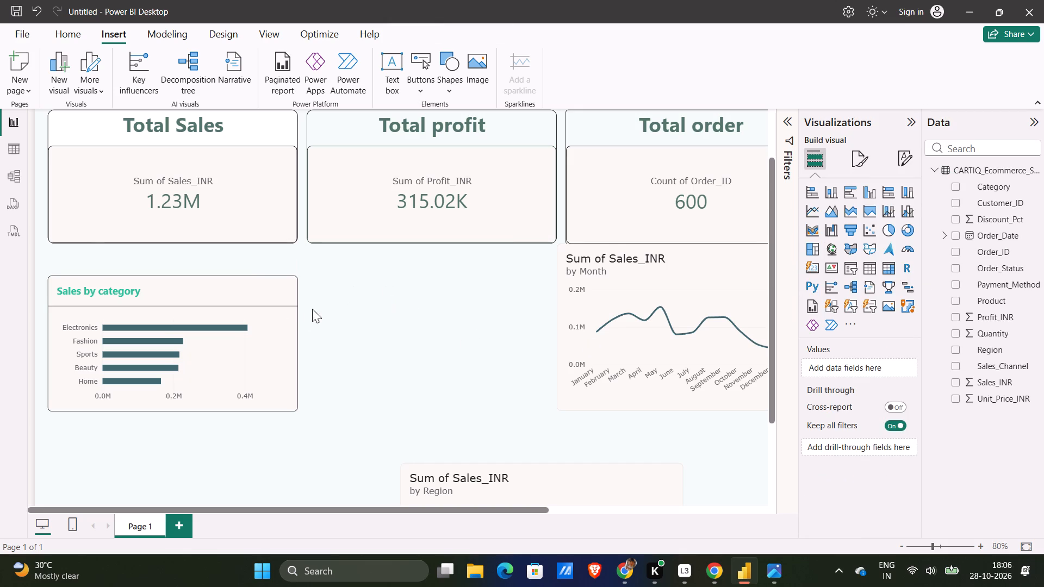
# Reposition the sales-by-category chart below the Total Sales card, slightly higher and further right than before.
pyautogui.rightClick(382, 313)
pyautogui.moveTo(256, 358); pyautogui.dragTo(282, 366)
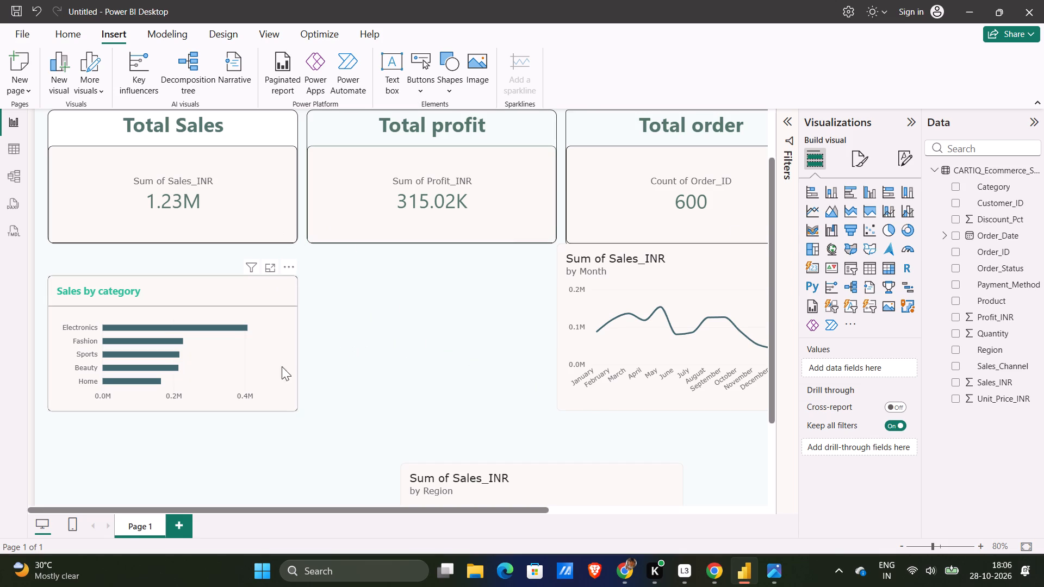
pyautogui.moveTo(282, 366); pyautogui.dragTo(510, 190)
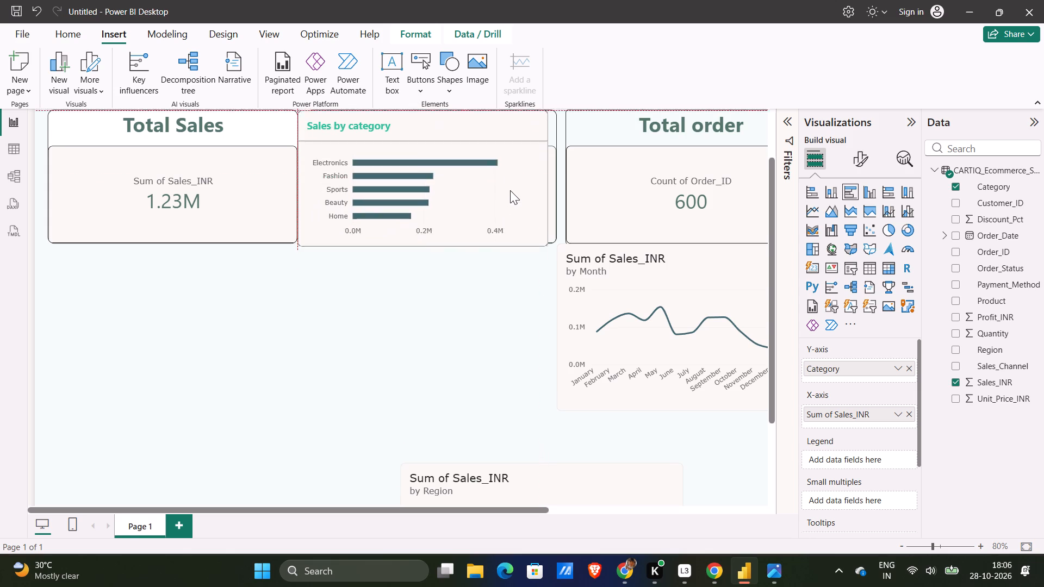
pyautogui.moveTo(510, 190); pyautogui.dragTo(530, 389)
pyautogui.moveTo(530, 389); pyautogui.dragTo(452, 390, button='right')
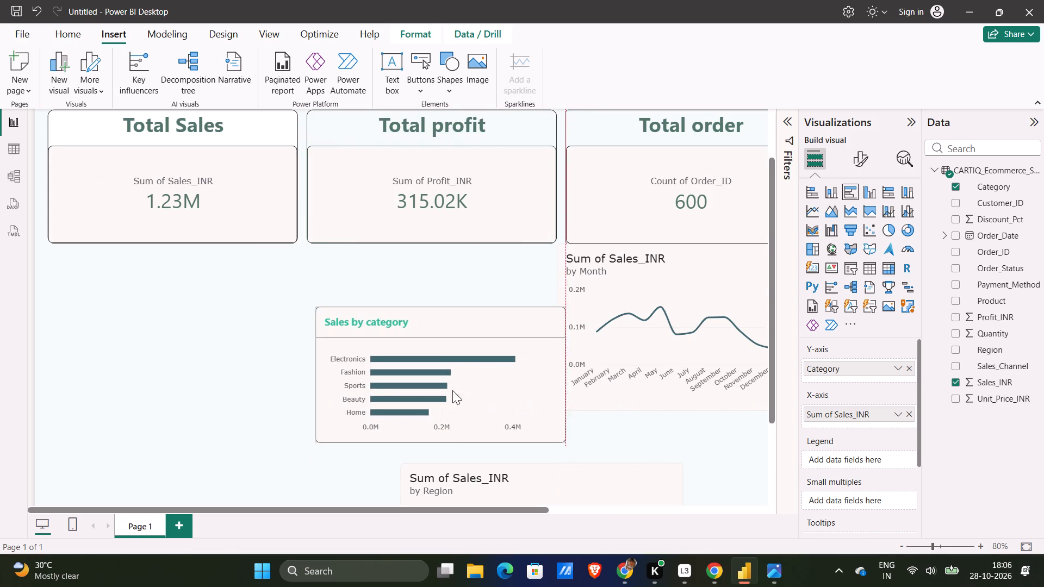
pyautogui.moveTo(452, 390); pyautogui.dragTo(264, 346, button='right')
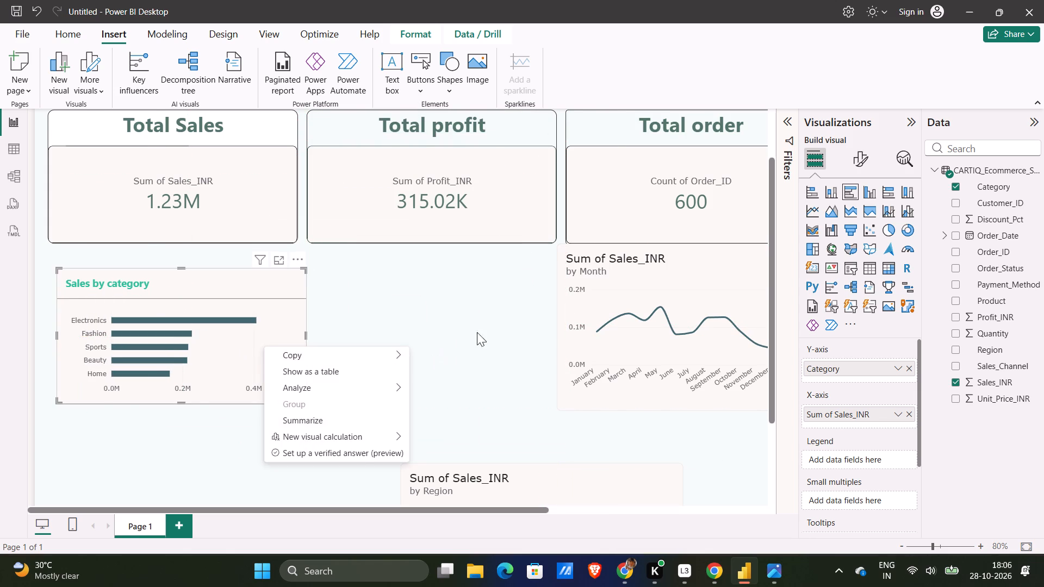
# Switch to Photos to check the chart layout and styling in the CARTIQ reference image, and return to Power BI.
pyautogui.hotkey('alt', 'Tab')
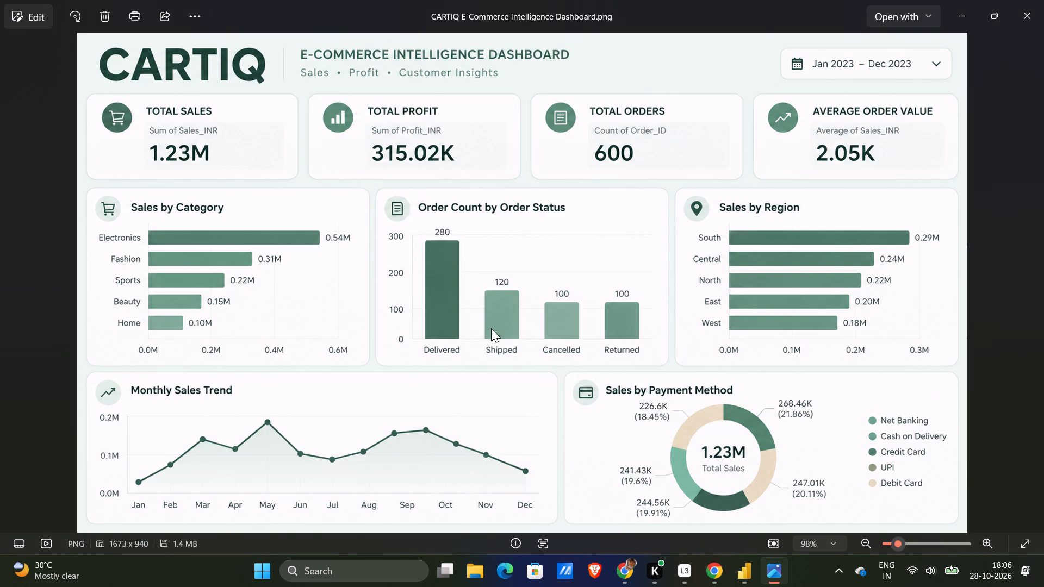
pyautogui.hotkey('alt', 'Tab')
pyautogui.hotkey('alt', 'Tab')
pyautogui.hotkey('alt', 'Tab')
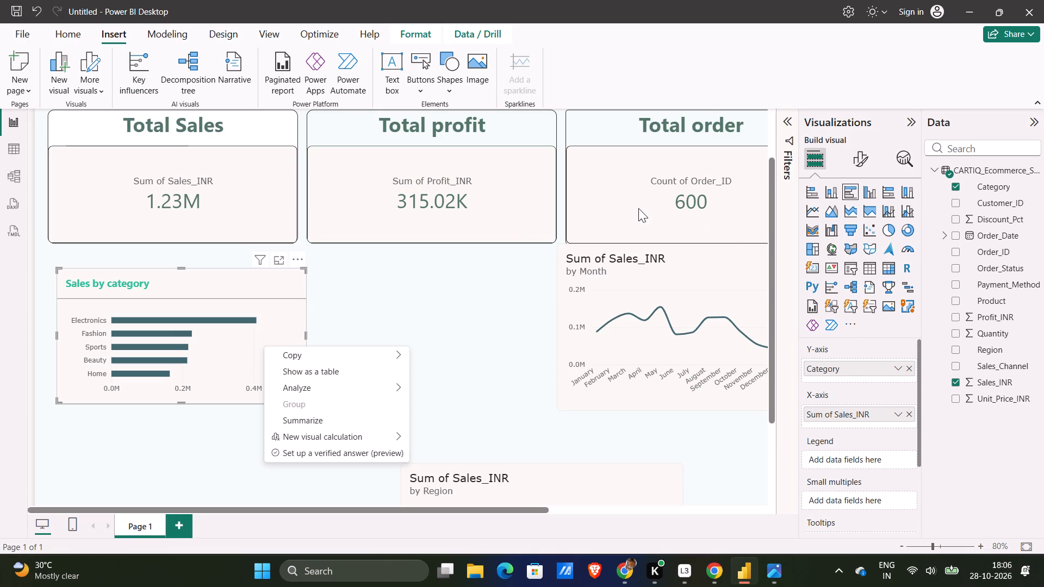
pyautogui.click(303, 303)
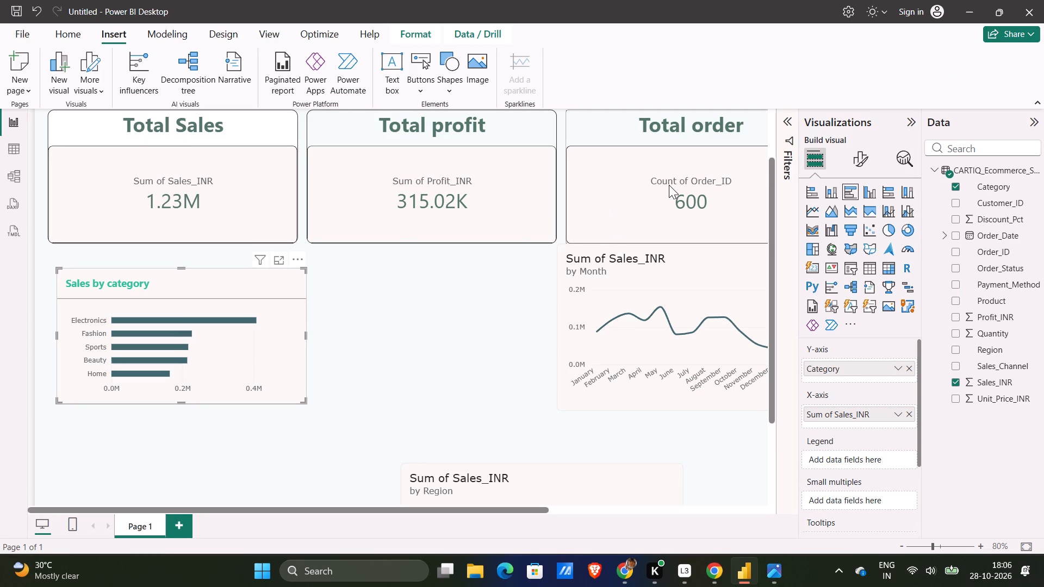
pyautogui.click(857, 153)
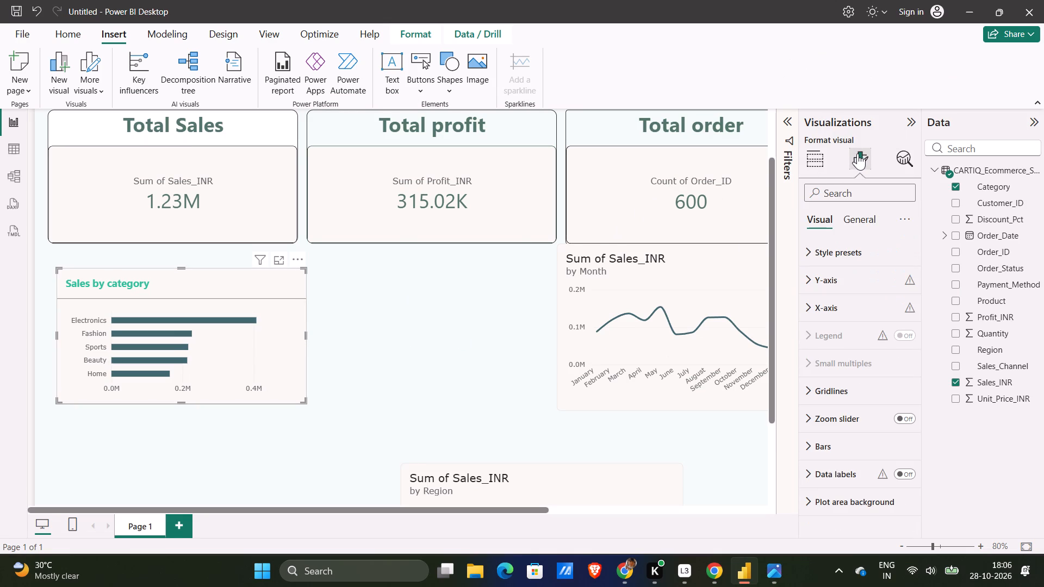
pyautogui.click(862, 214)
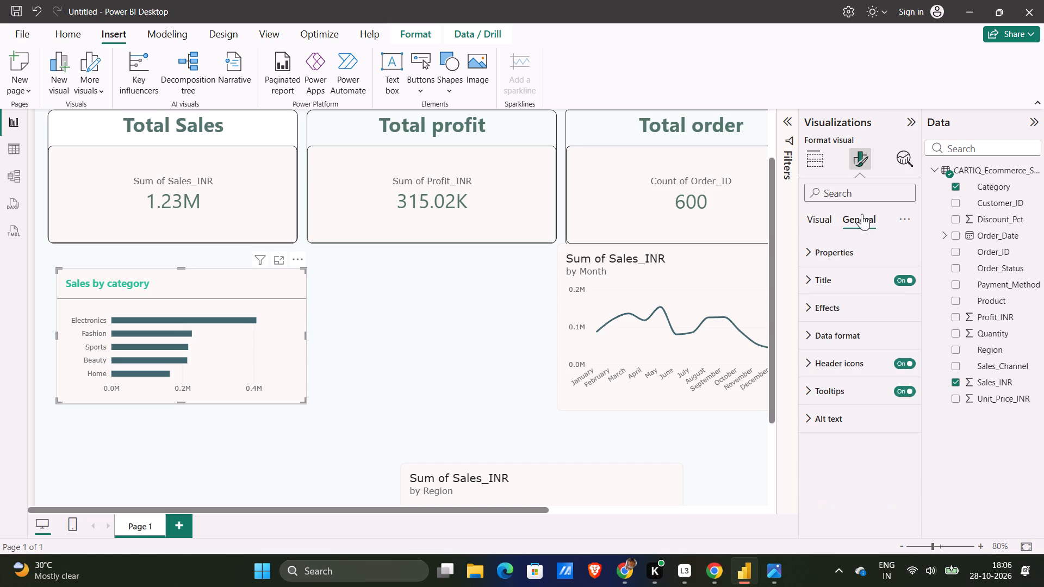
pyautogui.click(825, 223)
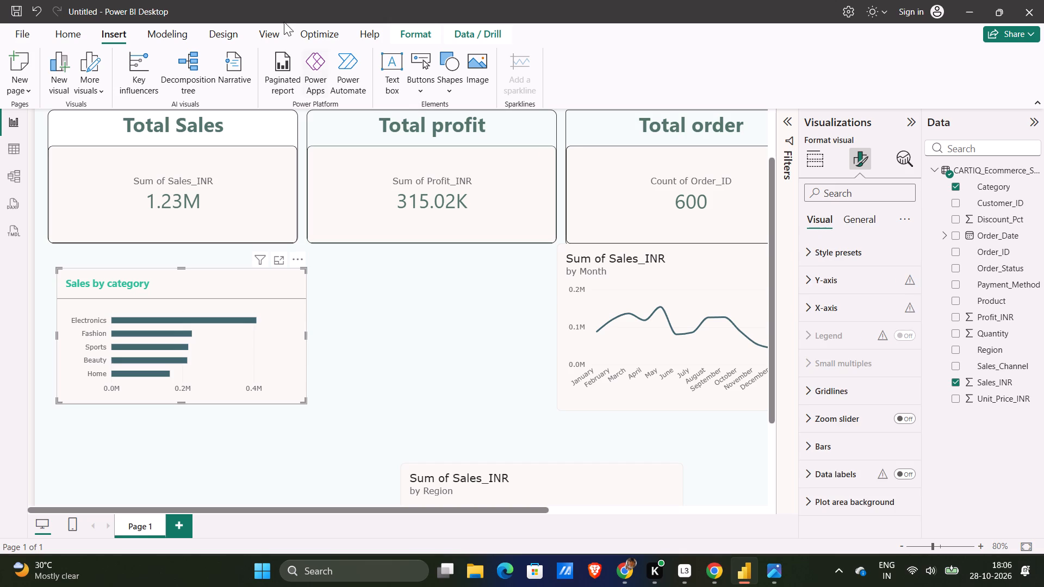
# Set the title background colour of the Total Sales card to the sixth recent colour, a near-white shade.
pyautogui.click(241, 120)
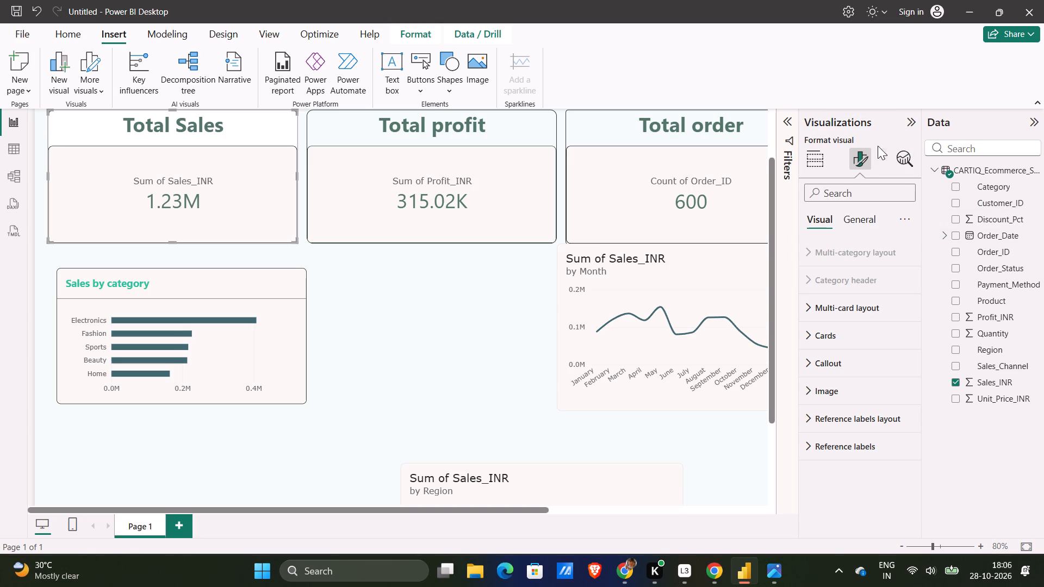
pyautogui.click(849, 214)
pyautogui.click(846, 293)
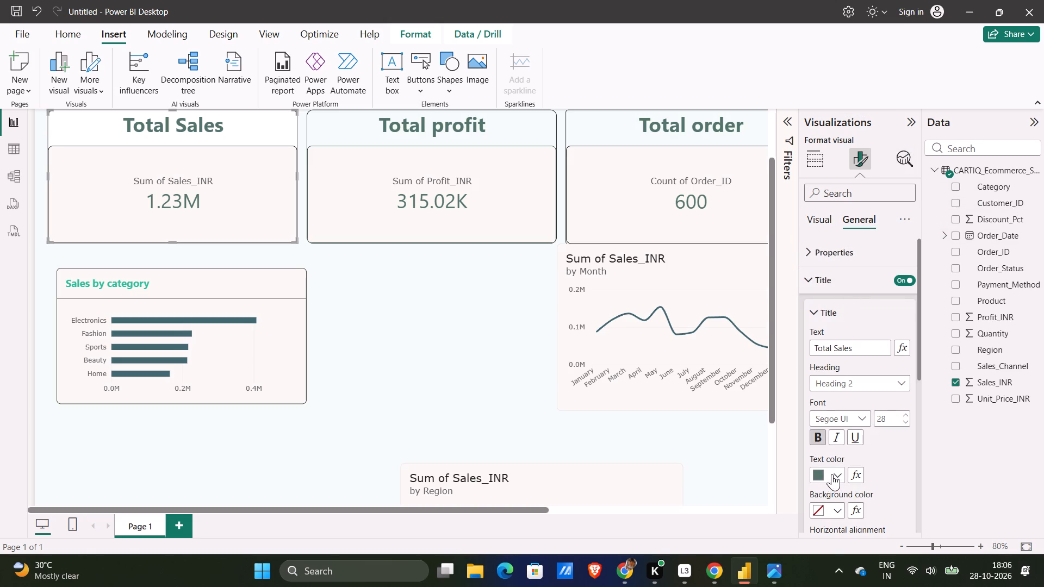
pyautogui.scroll(-1, 874, 466)
pyautogui.click(838, 434)
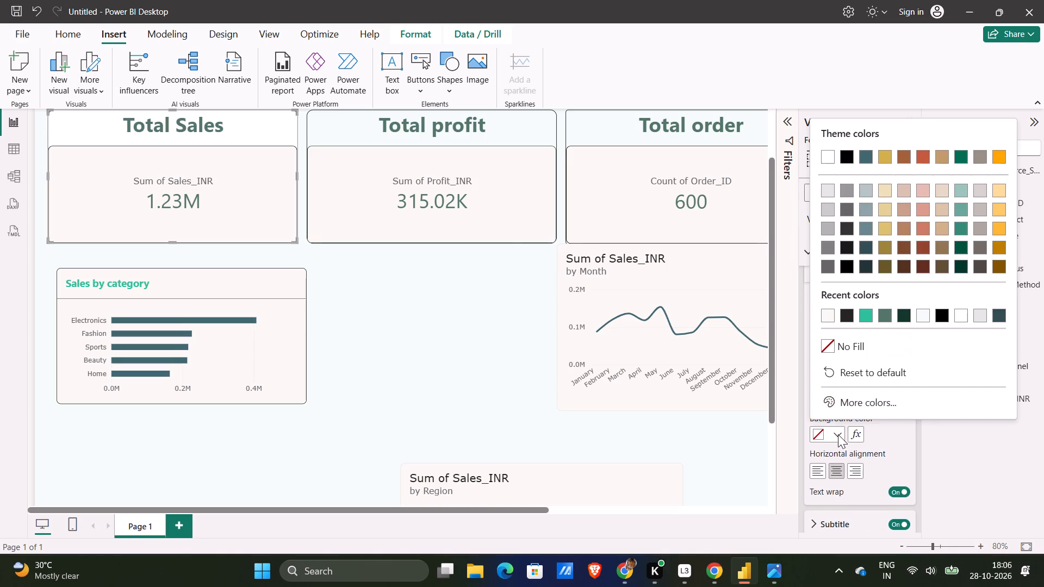
pyautogui.click(920, 313)
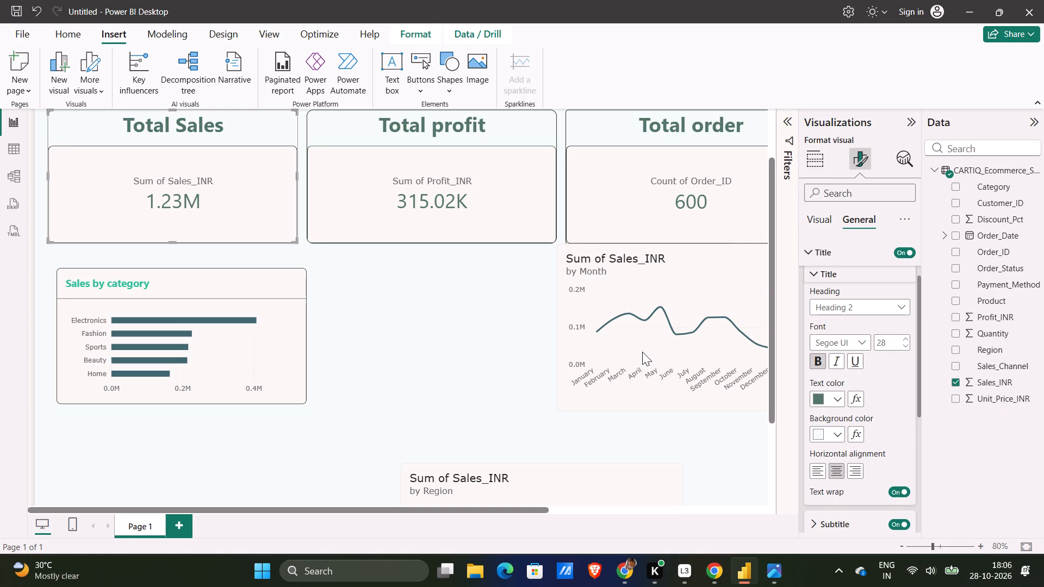
# Review the title formatting options of the sales-by-category chart, including font, colours, alignment, subtitle, divider and spacing.
pyautogui.click(261, 284)
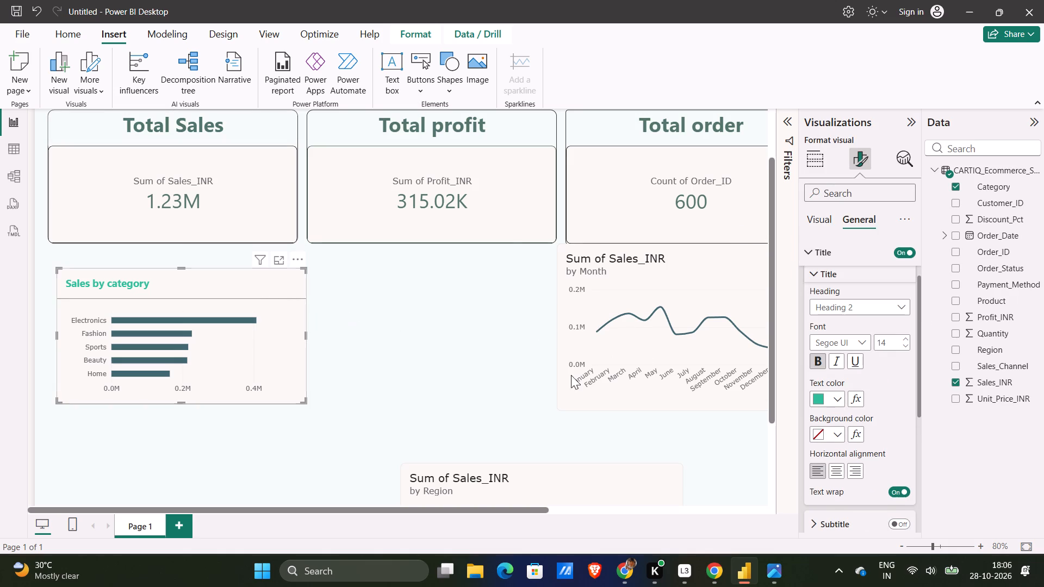
pyautogui.scroll(1, 862, 405)
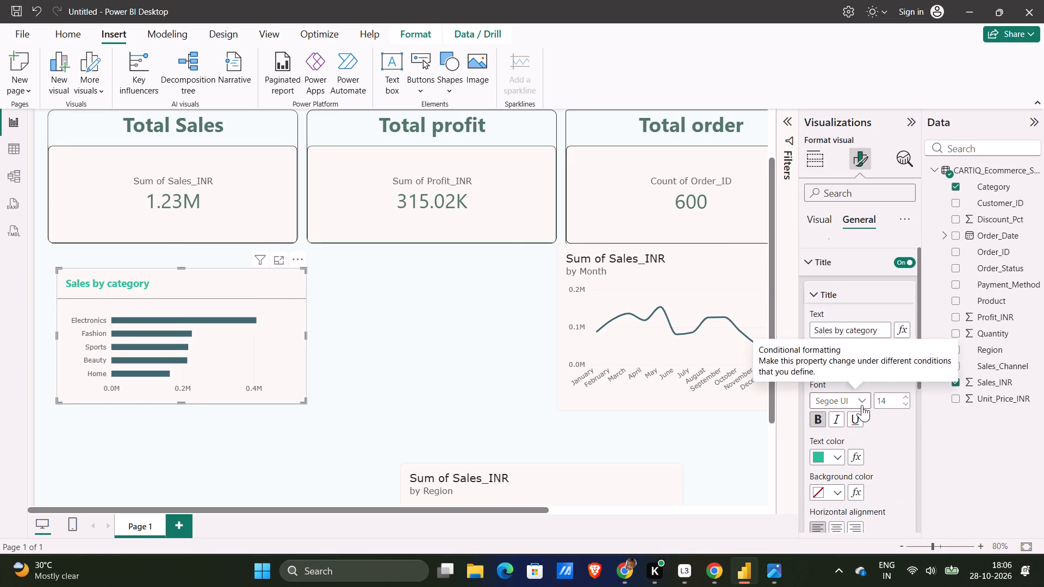
pyautogui.scroll(1, 862, 405)
pyautogui.scroll(-3, 862, 405)
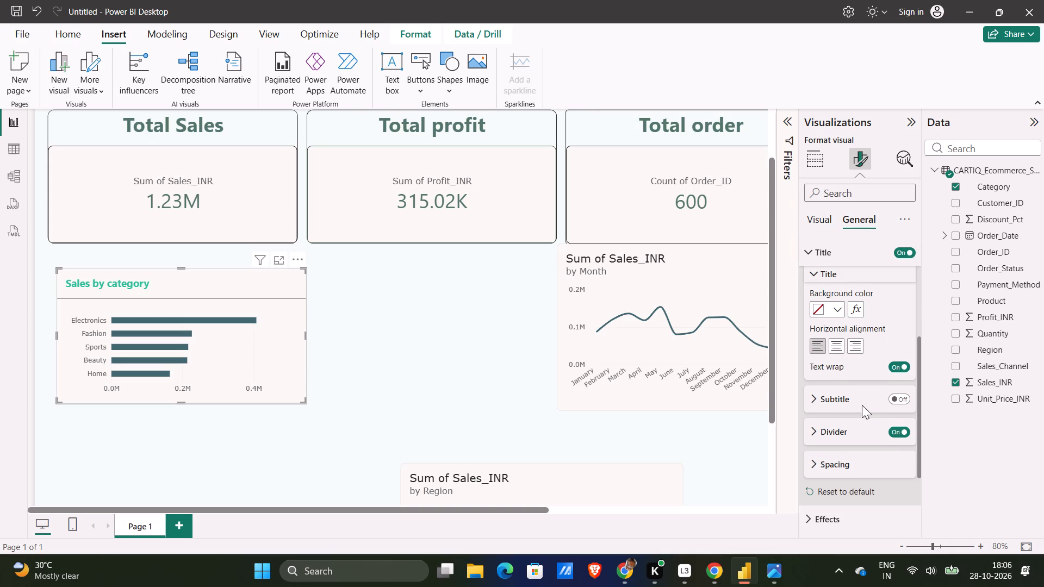
pyautogui.scroll(-1, 862, 405)
pyautogui.scroll(2, 862, 405)
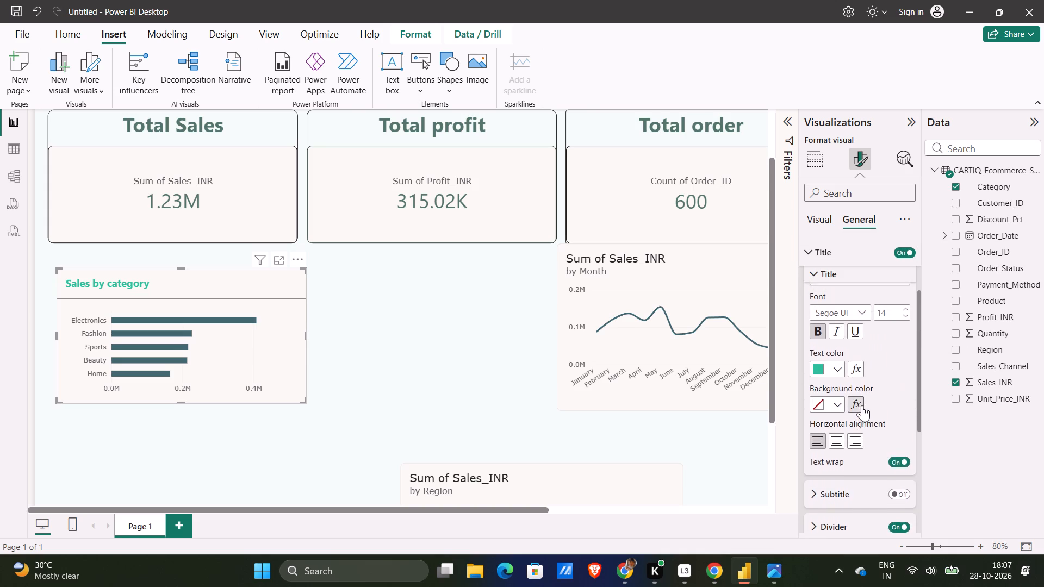
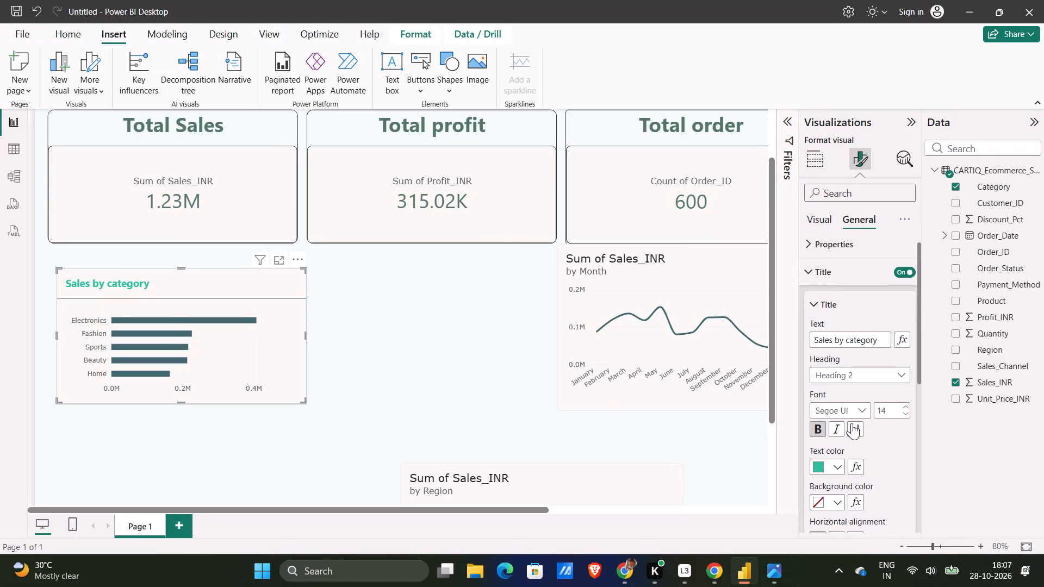
# Set the title background colour of the sales-by-category chart to the first recent colour, a near-white shade.
pyautogui.scroll(-1, 852, 423)
pyautogui.click(837, 449)
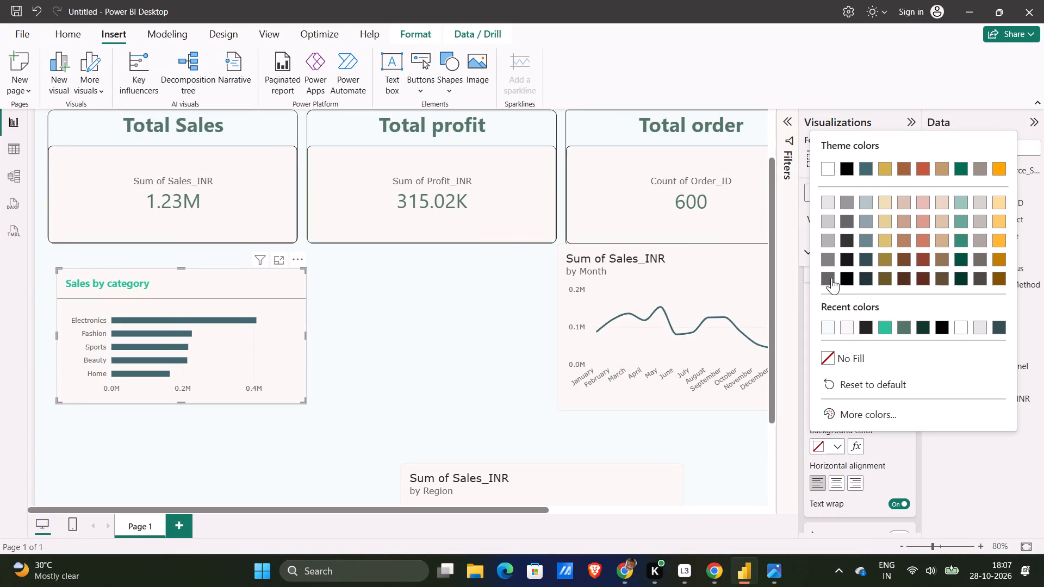
pyautogui.click(827, 330)
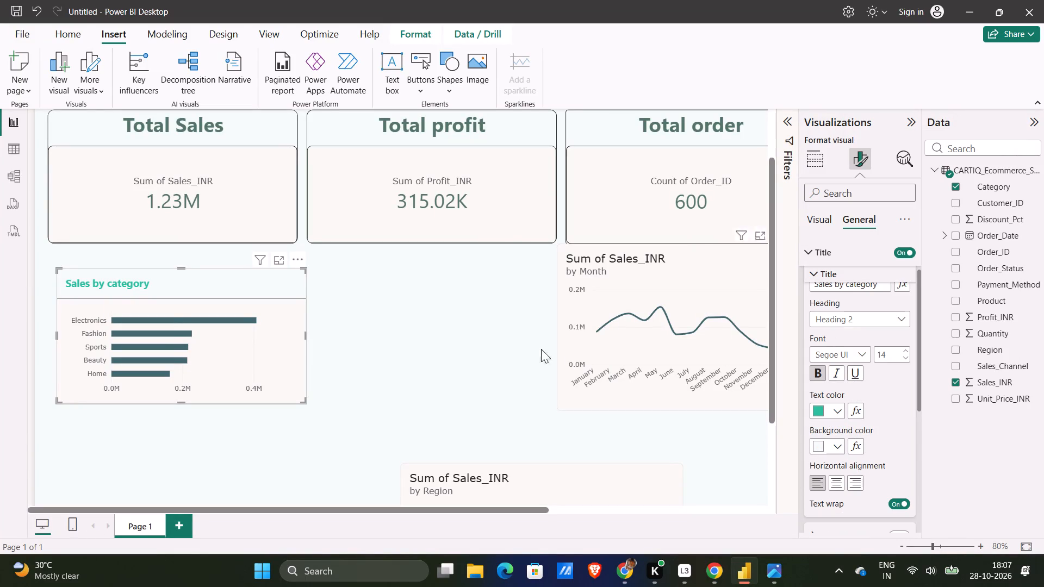
pyautogui.click(502, 336)
# Shift the sales-by-category chart sideways so its edges line up with the Total Sales card above.
pyautogui.moveTo(285, 354); pyautogui.dragTo(270, 353)
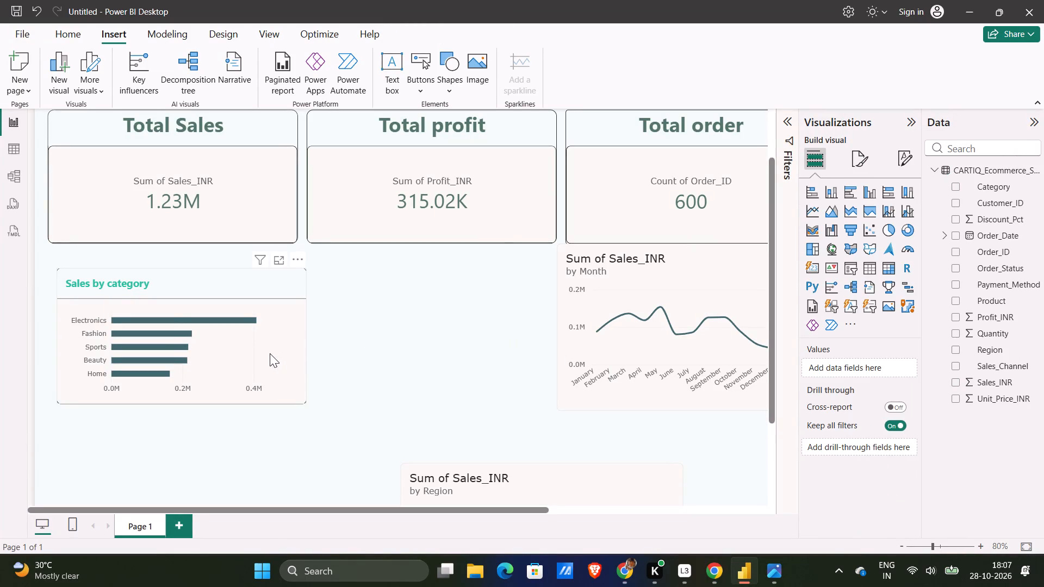
pyautogui.moveTo(270, 353); pyautogui.dragTo(273, 350)
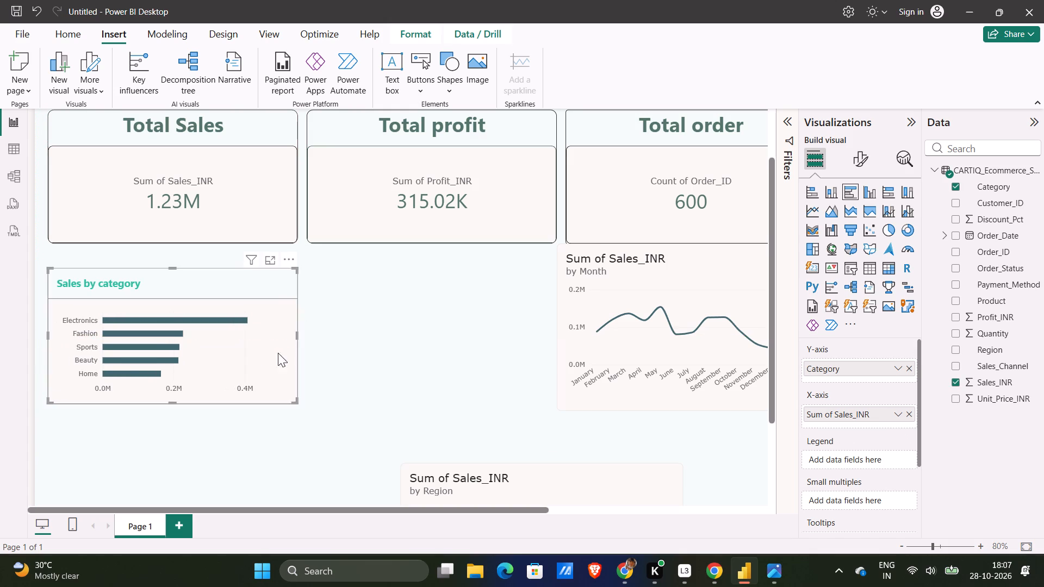
pyautogui.click(360, 359)
# Check the visual border effects, including rounded corners and width, of the Total profit and Total Sales cards.
pyautogui.click(375, 229)
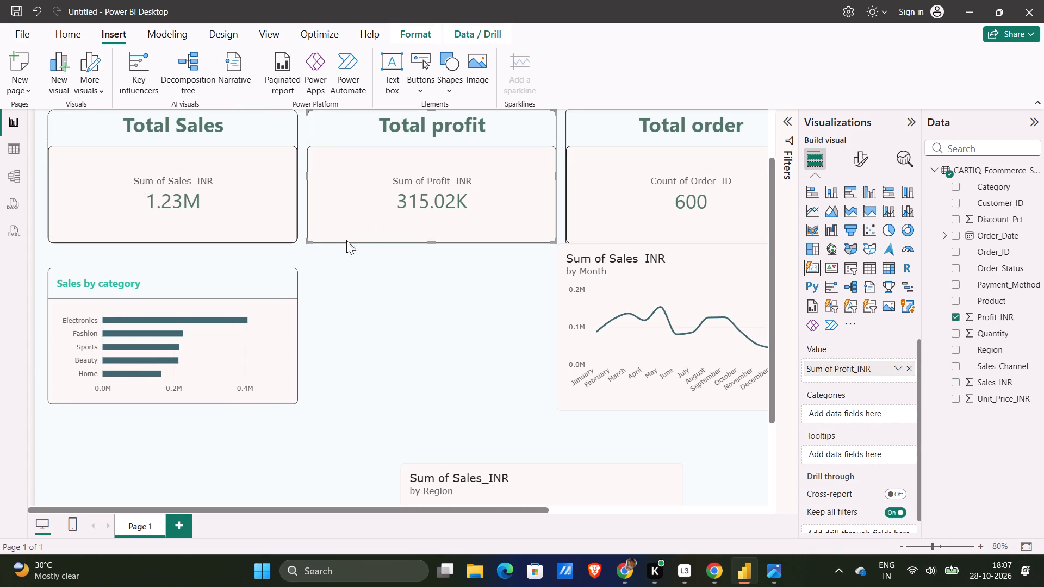
pyautogui.click(859, 173)
pyautogui.scroll(-1, 863, 353)
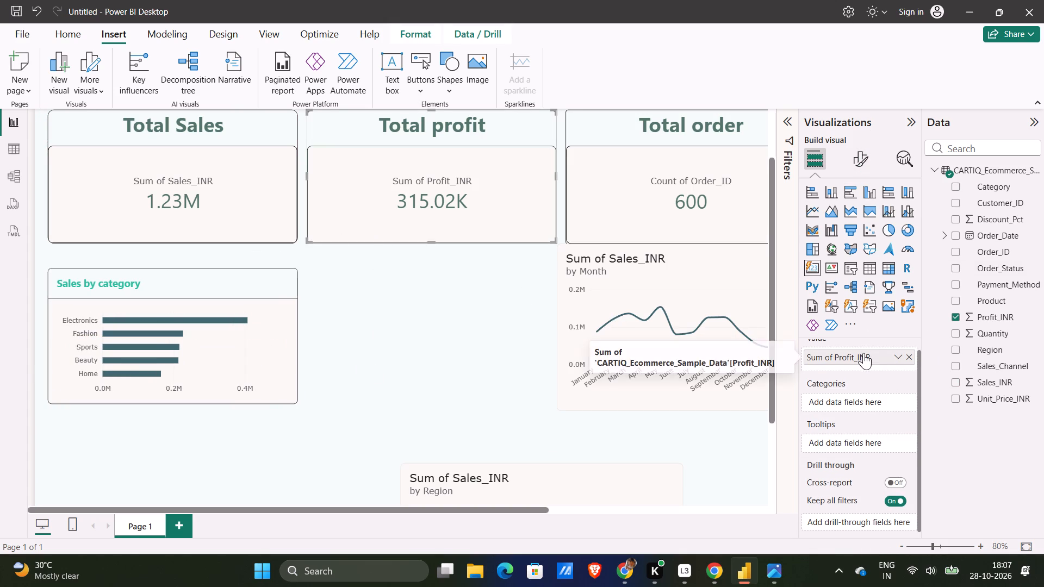
pyautogui.click(859, 161)
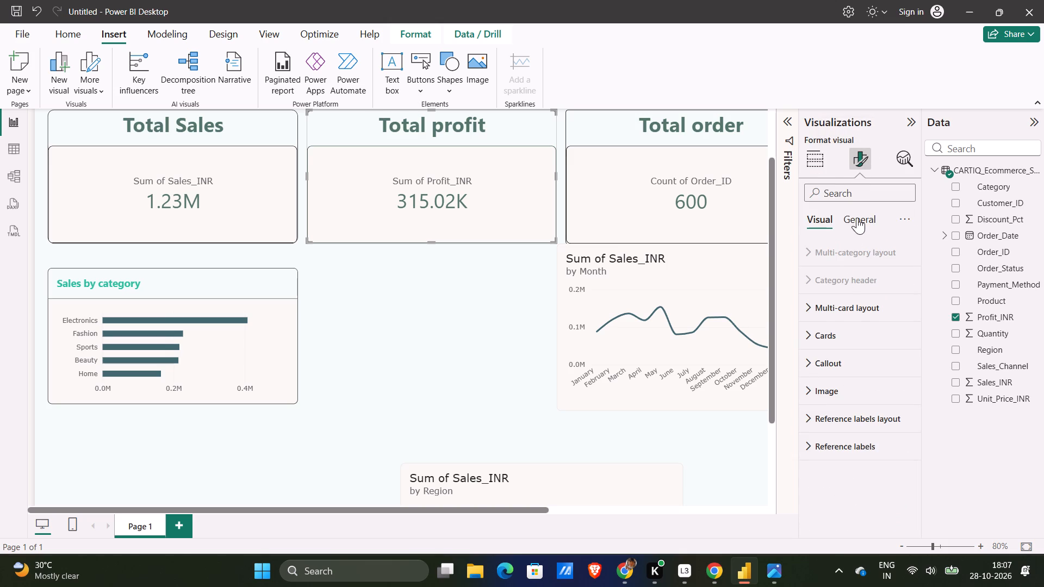
pyautogui.click(857, 217)
pyautogui.click(859, 360)
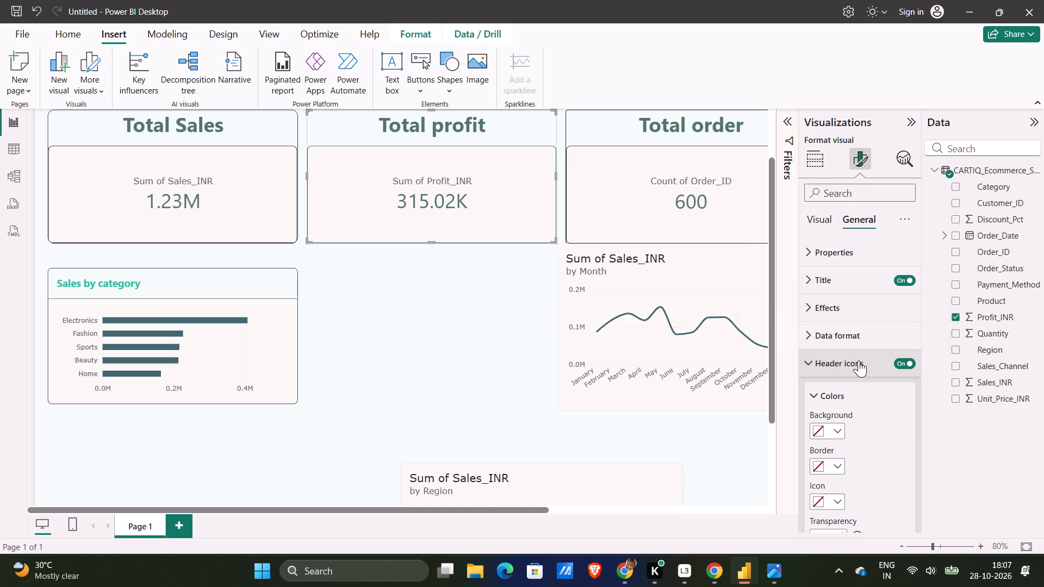
pyautogui.click(859, 360)
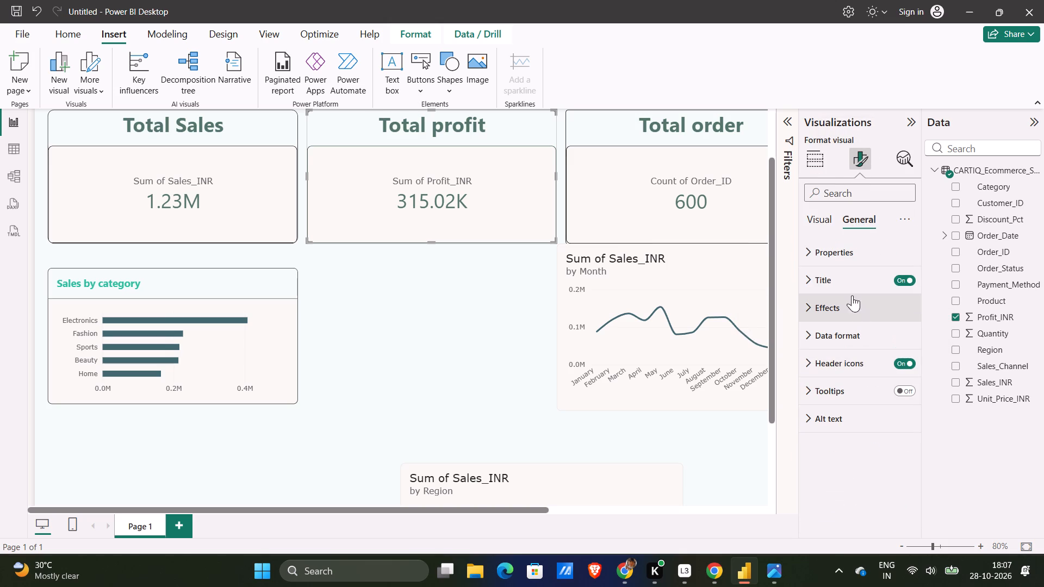
pyautogui.click(850, 291)
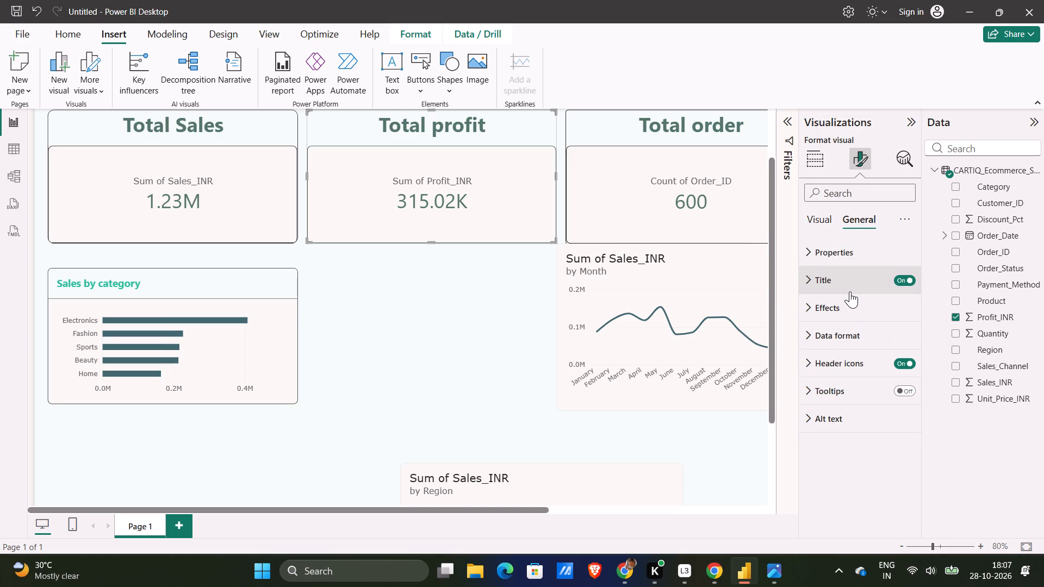
pyautogui.click(850, 291)
pyautogui.click(850, 303)
pyautogui.scroll(-1, 873, 380)
pyautogui.click(860, 390)
pyautogui.scroll(-1, 860, 390)
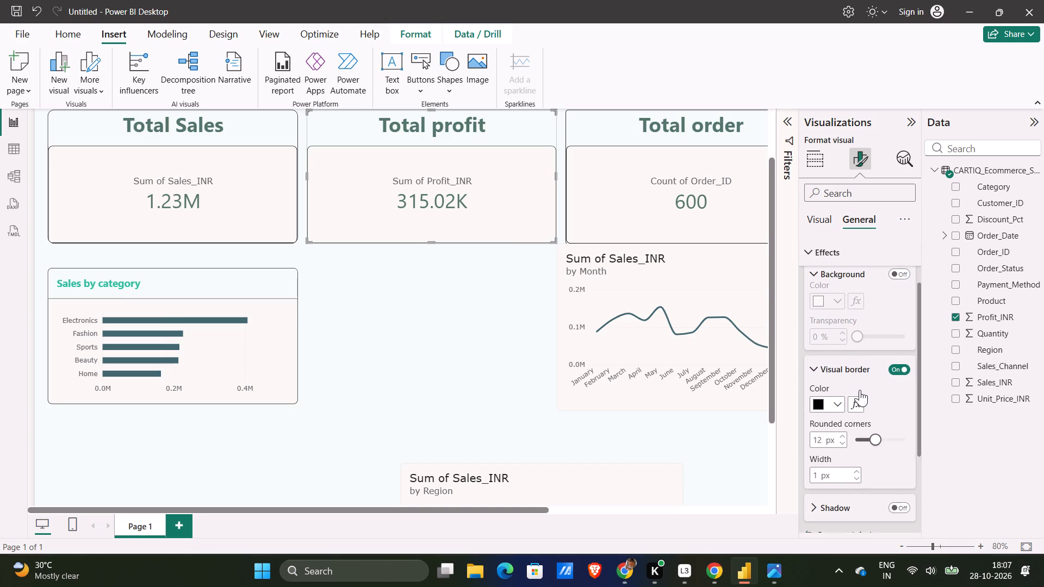
pyautogui.scroll(-1, 860, 390)
pyautogui.click(194, 198)
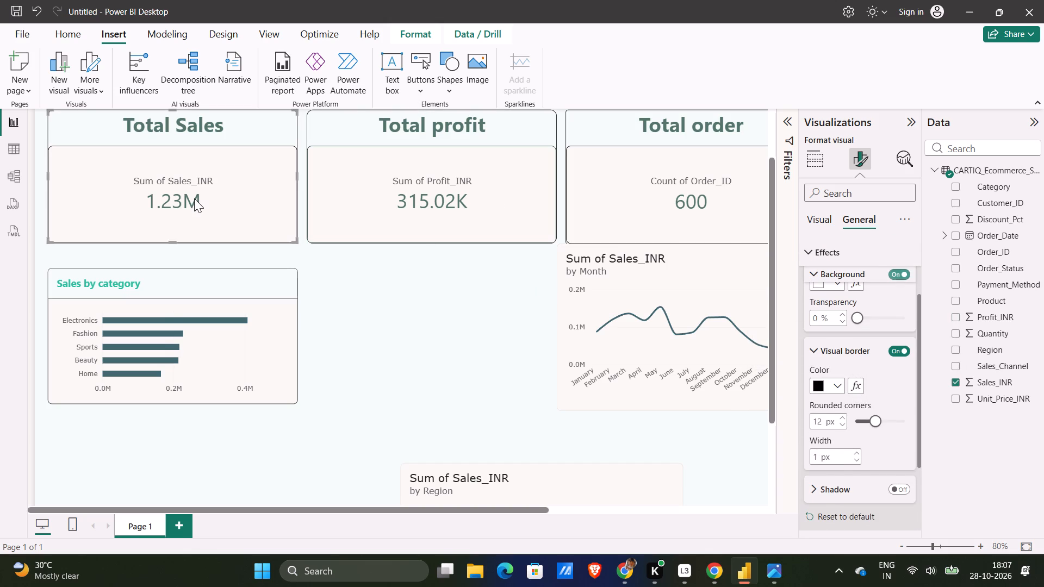
# Increase the rounded corners of the Total order card's visual border to 12 px.
pyautogui.click(611, 183)
pyautogui.hscroll(-1, 611, 183)
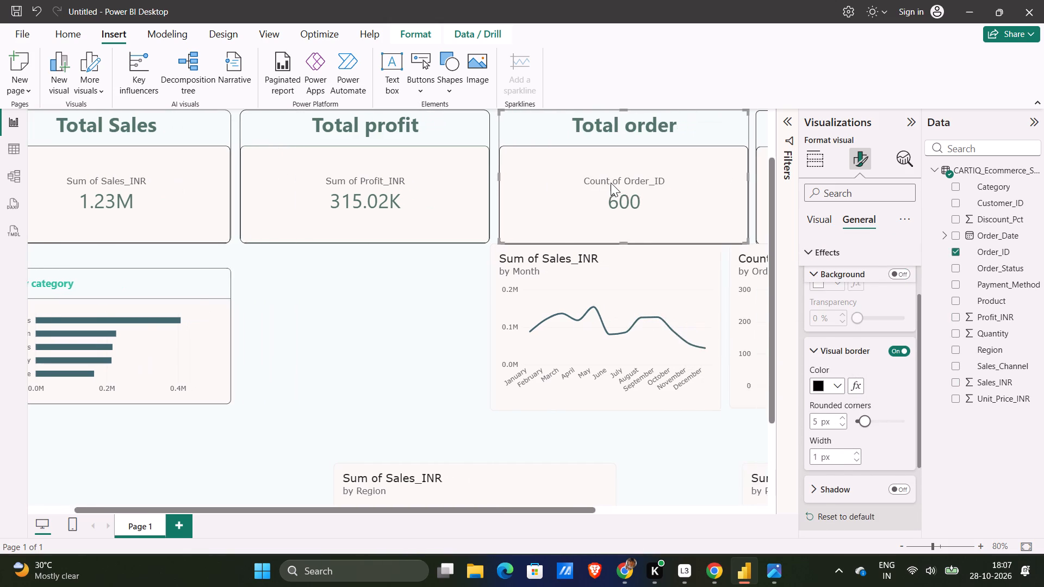
pyautogui.hscroll(-1, 611, 183)
pyautogui.doubleClick(843, 419)
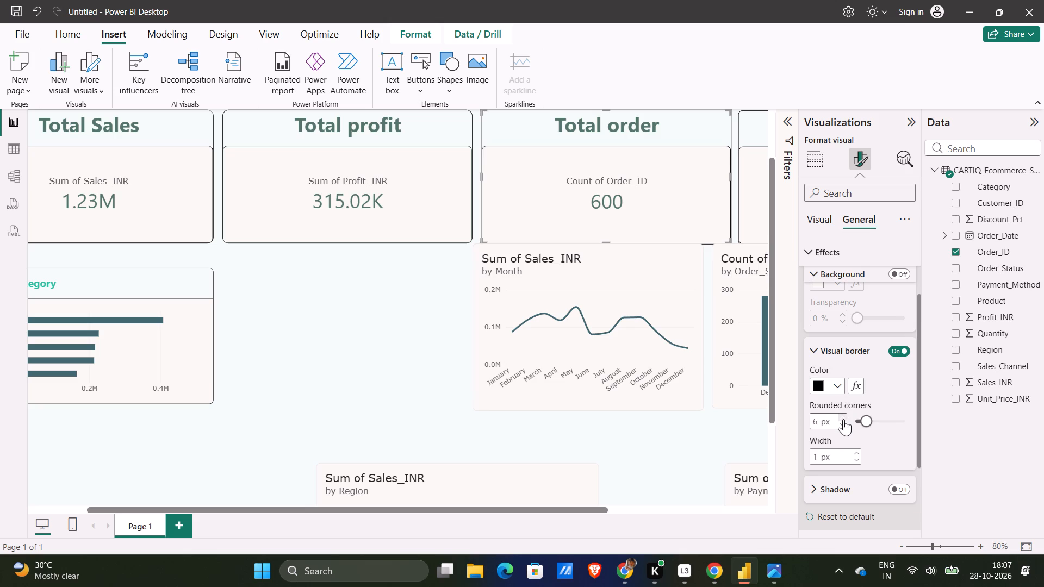
pyautogui.click(843, 419)
pyautogui.click(843, 419)
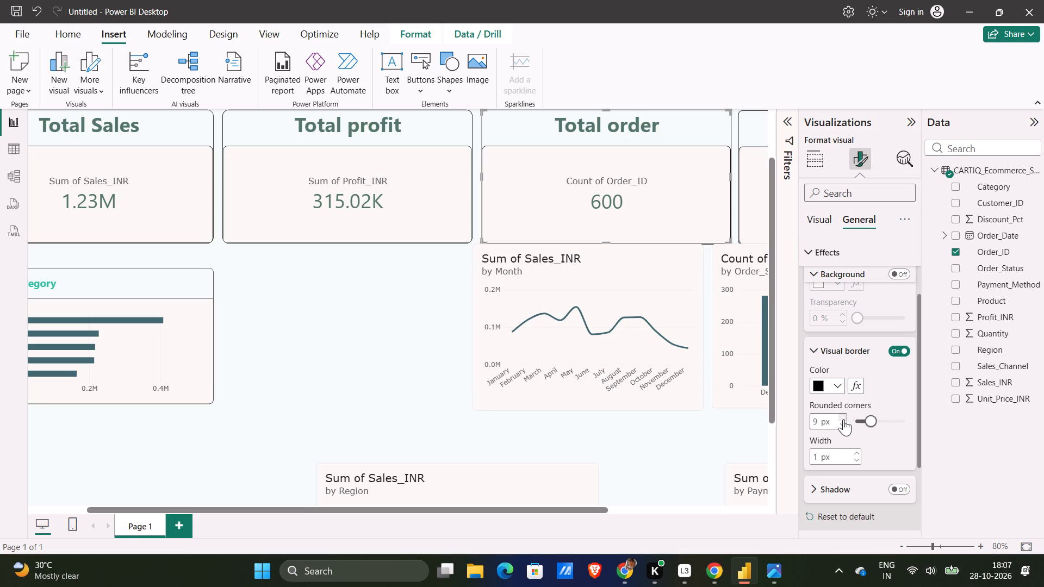
pyautogui.click(843, 419)
pyautogui.click(843, 419)
pyautogui.click(843, 419)
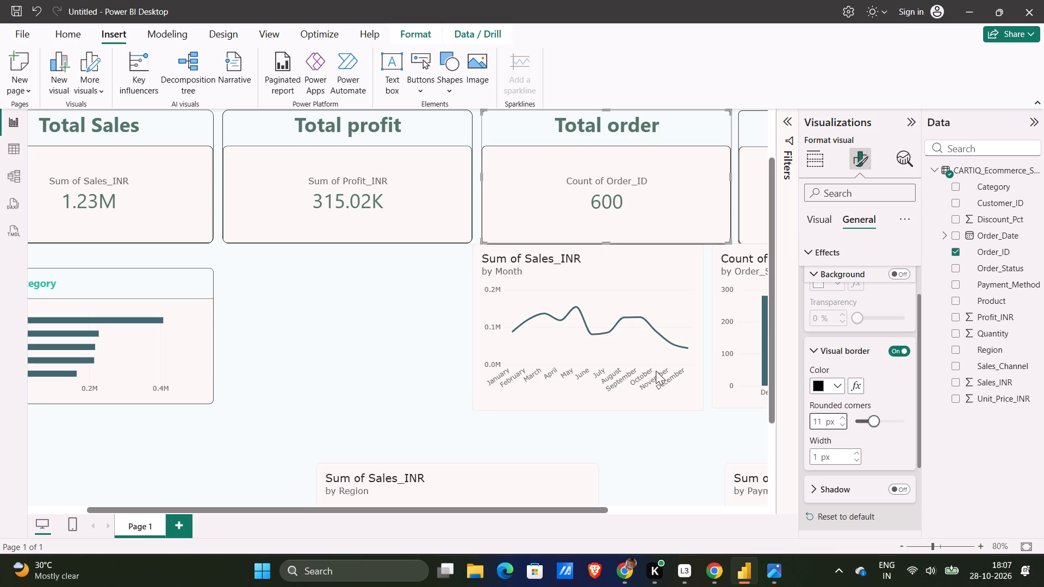
pyautogui.hscroll(-2, 649, 319)
# Increase the rounded corners of the Average Sales card's visual border to match the other KPI cards more closely.
pyautogui.click(644, 152)
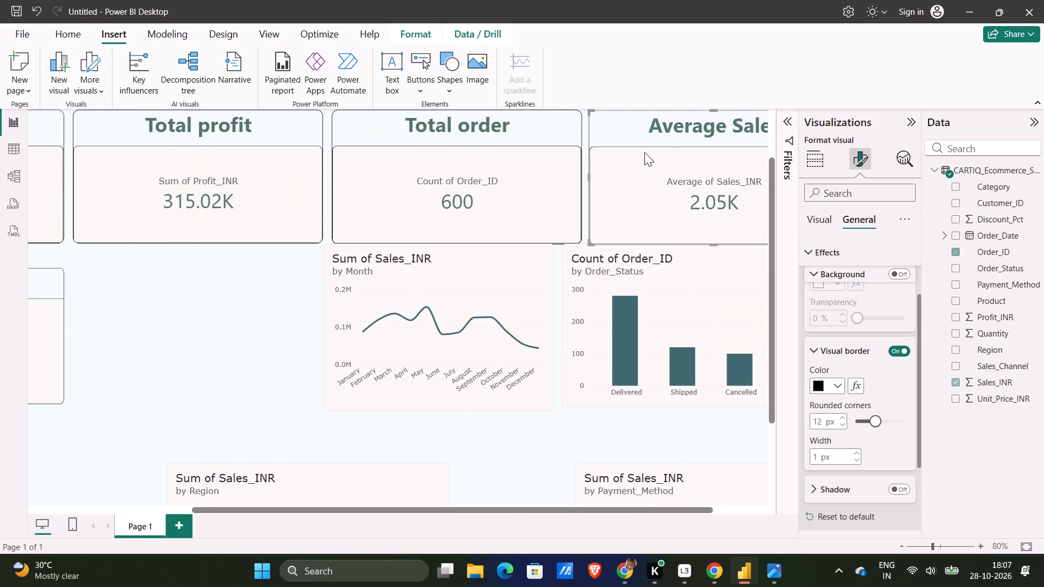
pyautogui.doubleClick(841, 419)
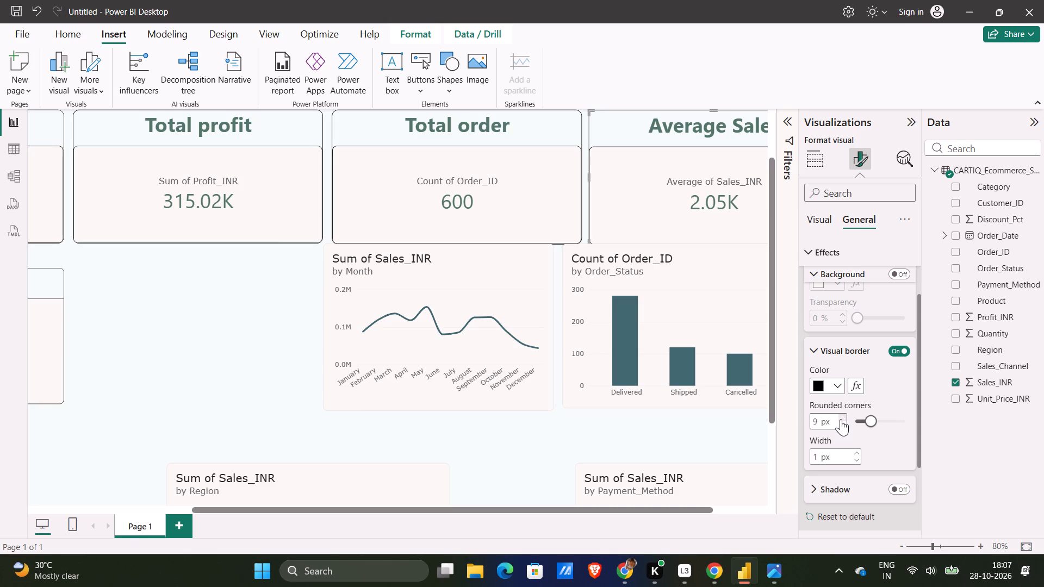
pyautogui.doubleClick(841, 419)
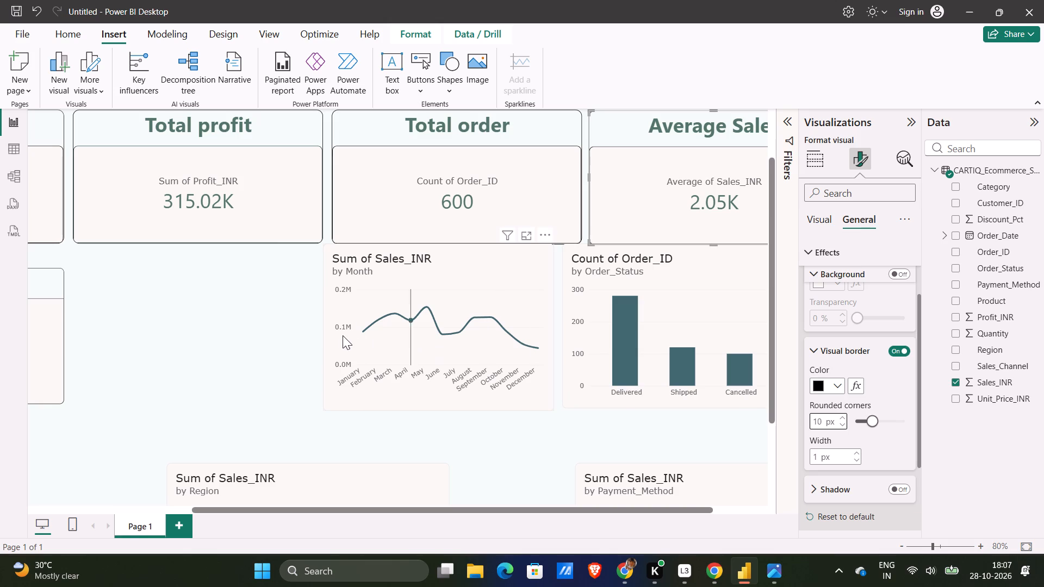
pyautogui.click(284, 333)
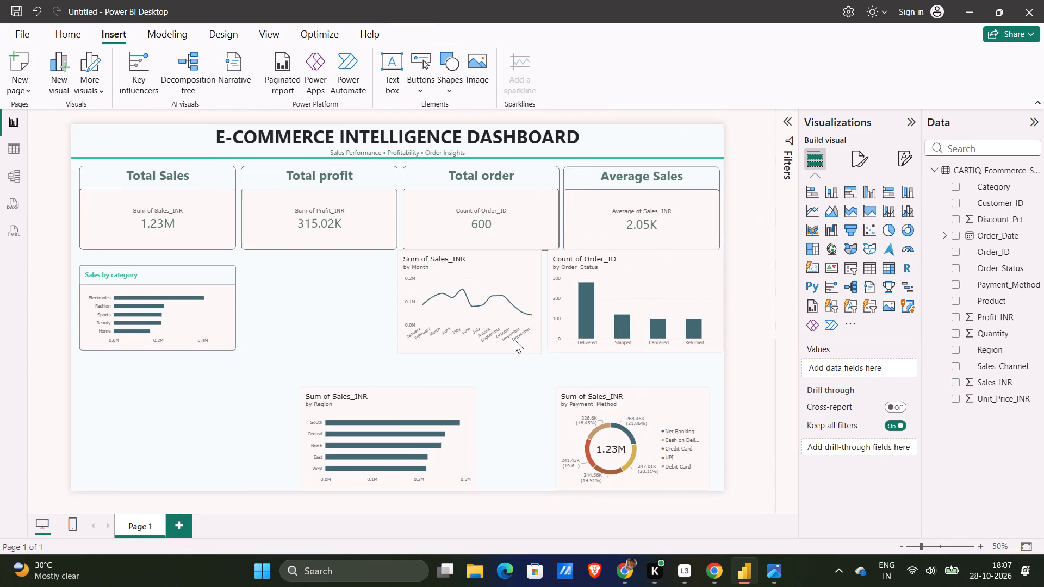
# Move the monthly sales line chart and the order status column chart down, leaving a gap below the KPI cards.
pyautogui.moveTo(496, 314); pyautogui.dragTo(483, 355)
pyautogui.moveTo(600, 301); pyautogui.dragTo(598, 329)
# Increase the rounded corners of the sales-by-category chart's visual border to 12 px.
pyautogui.click(172, 340)
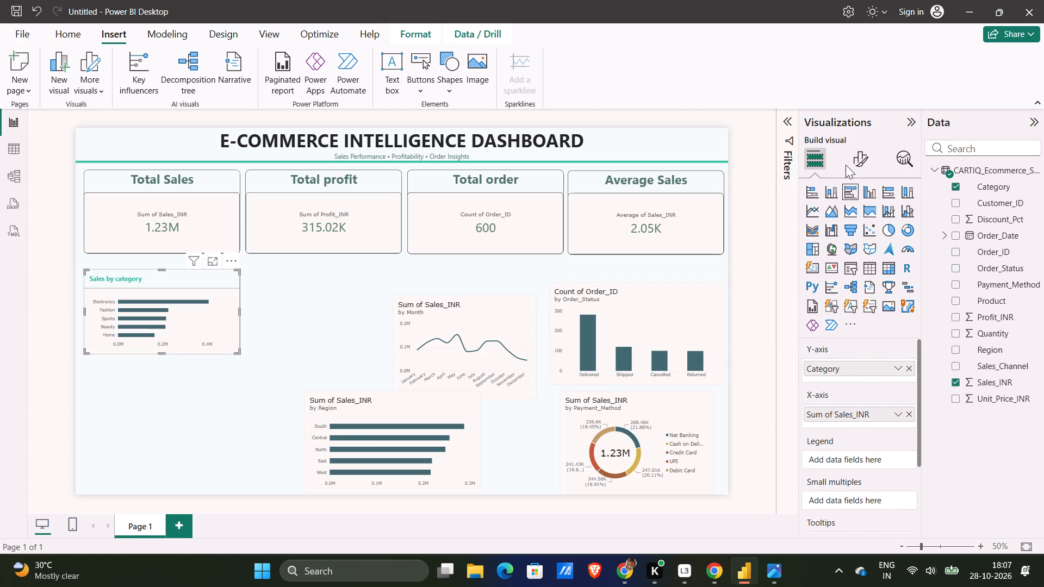
pyautogui.click(859, 166)
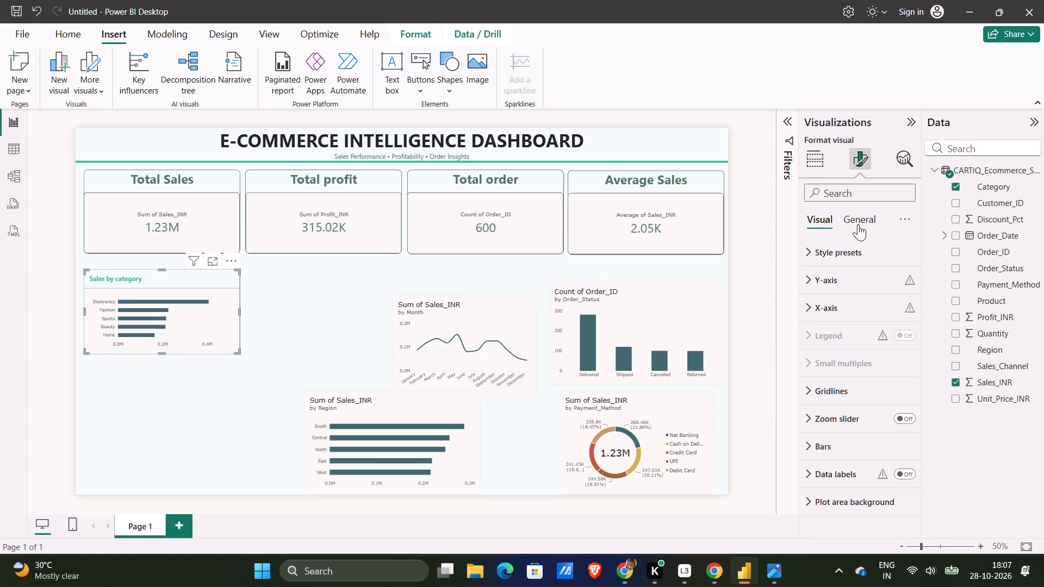
pyautogui.click(858, 224)
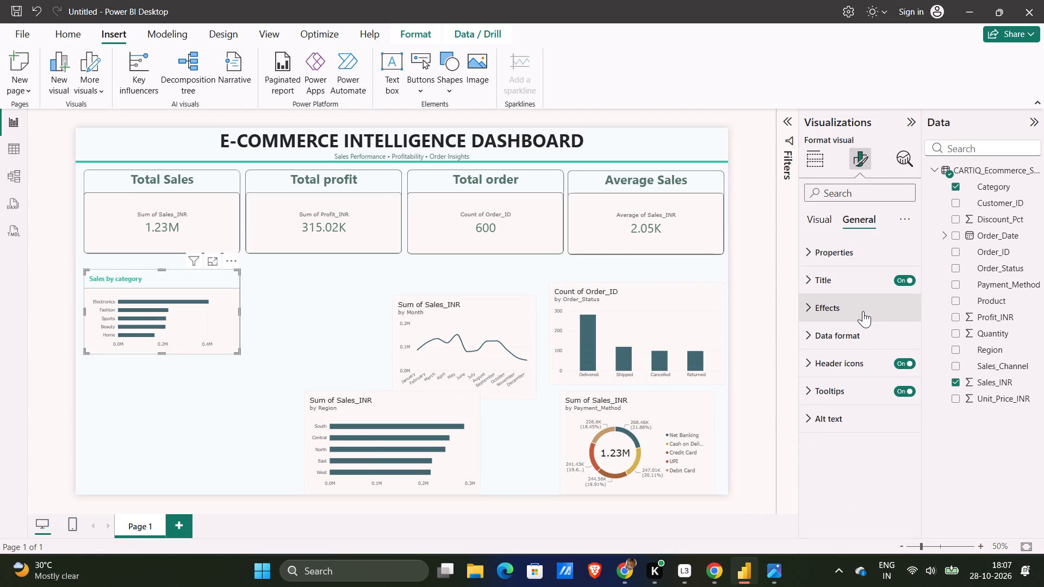
pyautogui.click(863, 311)
pyautogui.scroll(-1, 843, 409)
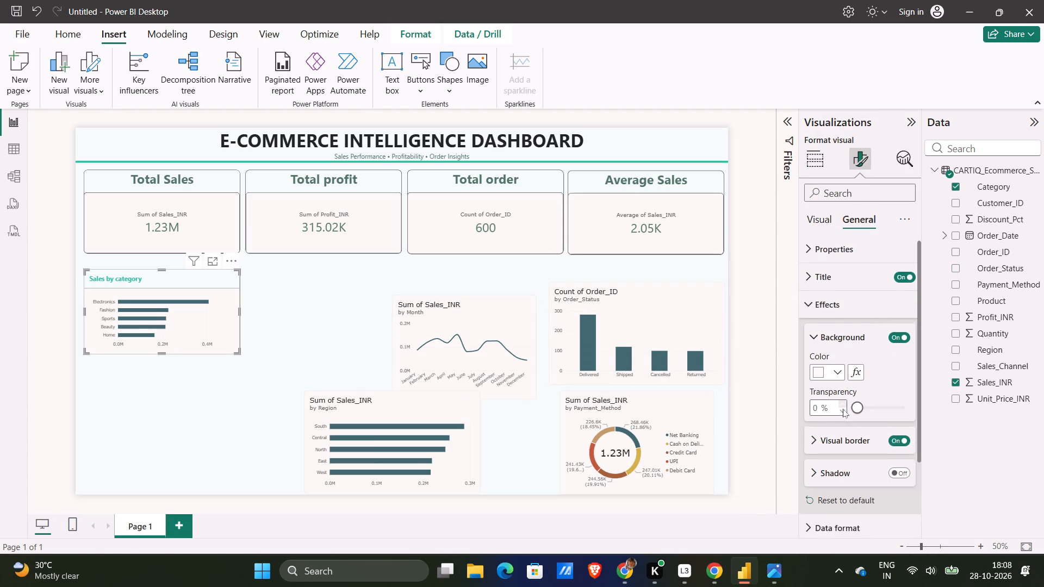
pyautogui.scroll(-1, 843, 409)
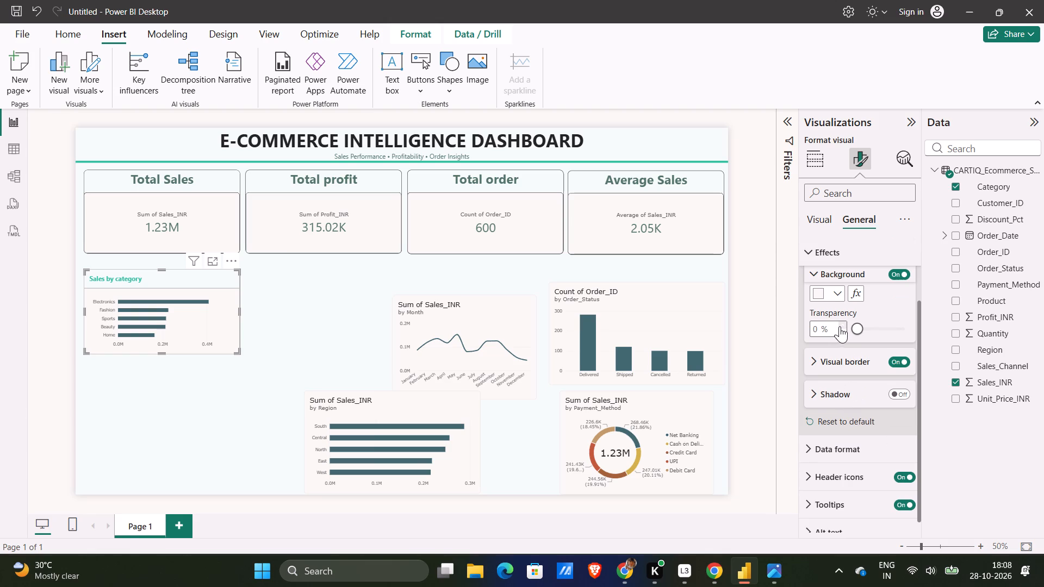
pyautogui.scroll(-1, 858, 432)
pyautogui.click(852, 354)
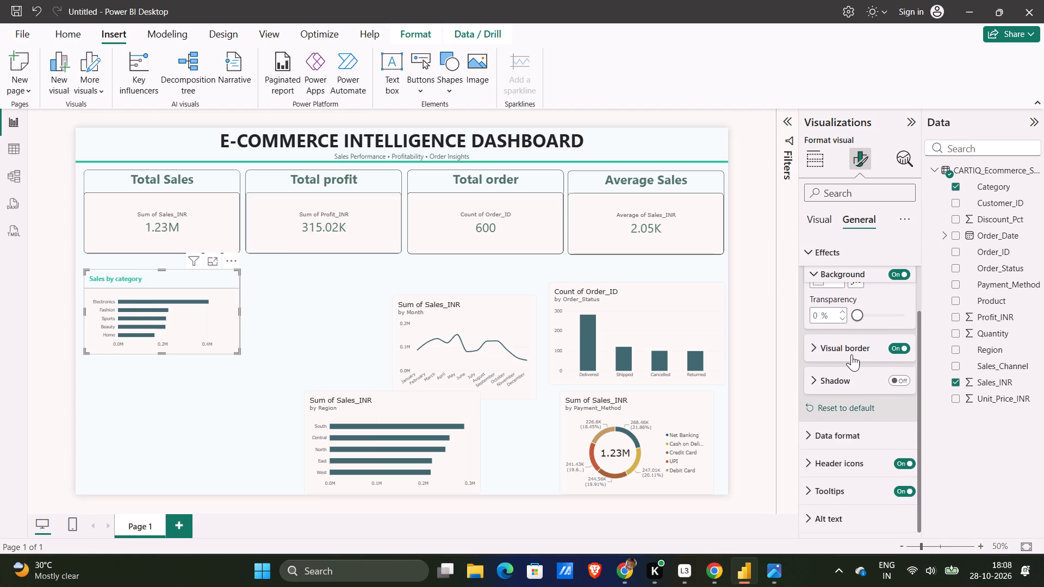
pyautogui.tripleClick(842, 415)
pyautogui.click(842, 415)
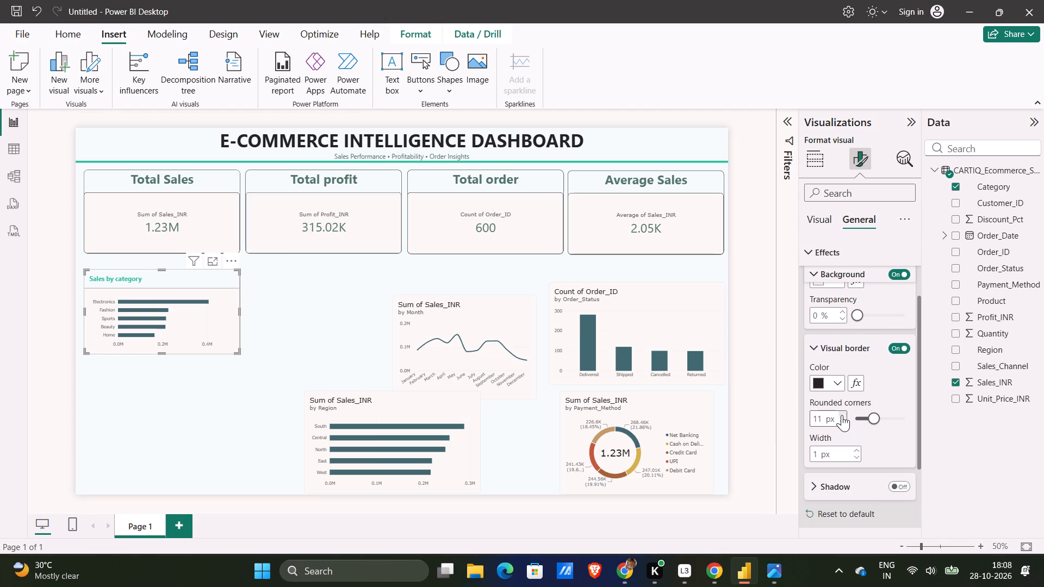
pyautogui.click(331, 361)
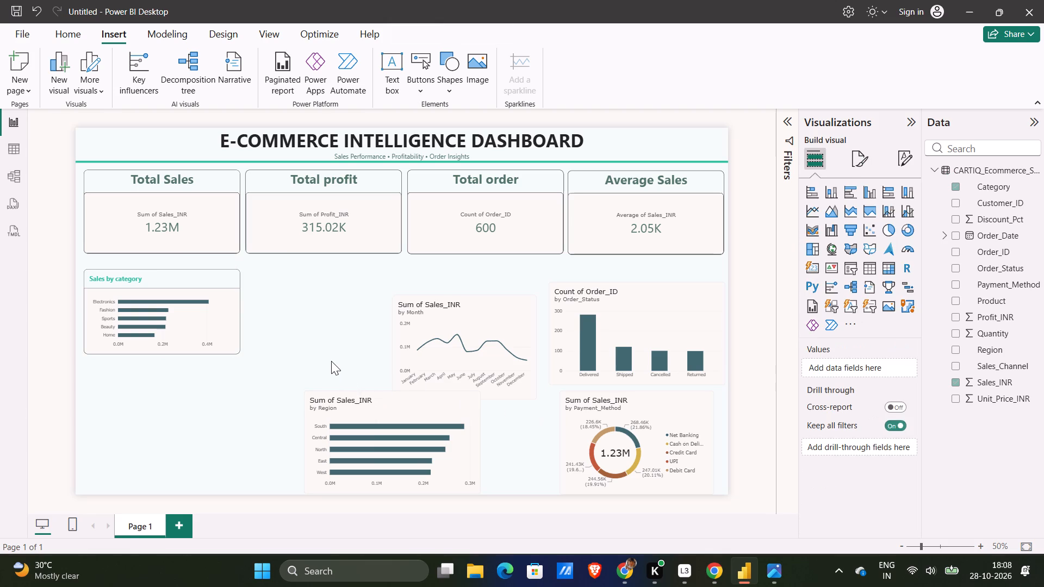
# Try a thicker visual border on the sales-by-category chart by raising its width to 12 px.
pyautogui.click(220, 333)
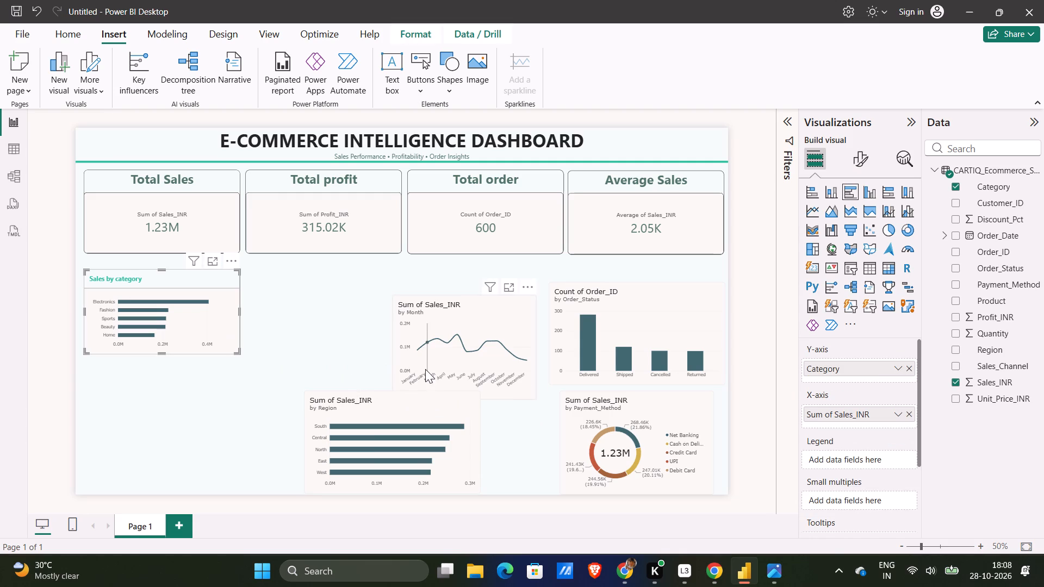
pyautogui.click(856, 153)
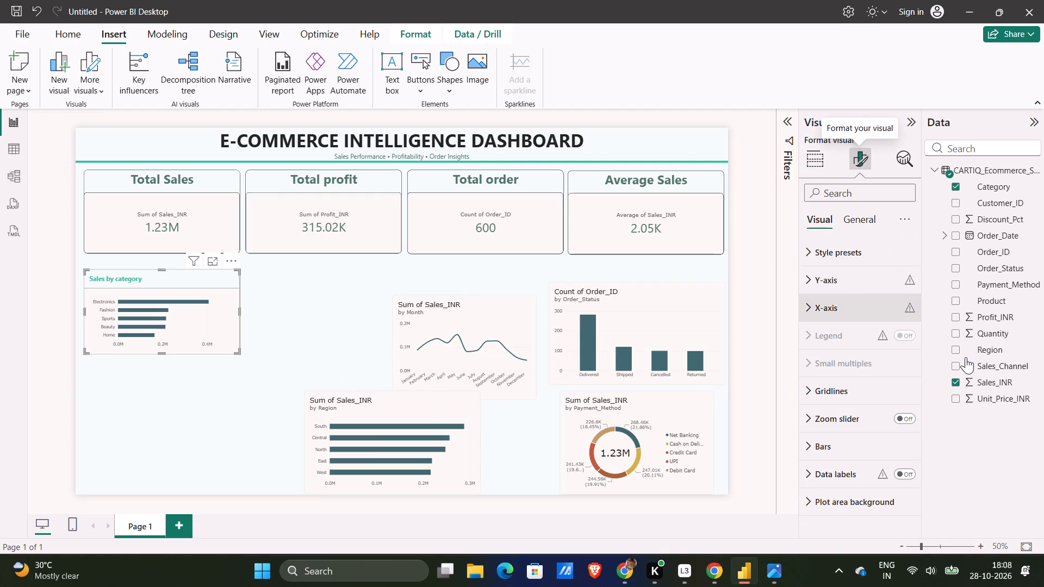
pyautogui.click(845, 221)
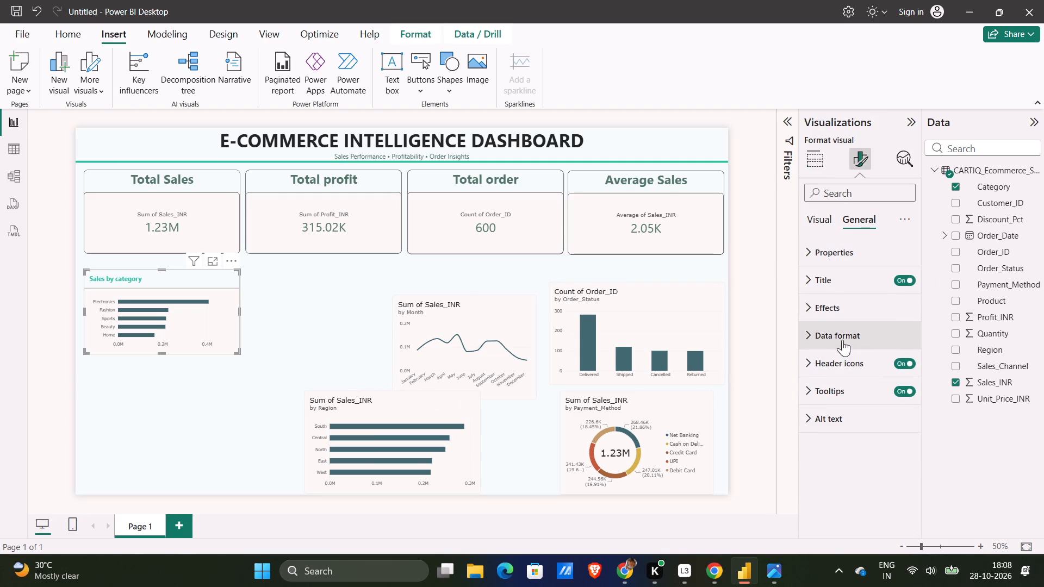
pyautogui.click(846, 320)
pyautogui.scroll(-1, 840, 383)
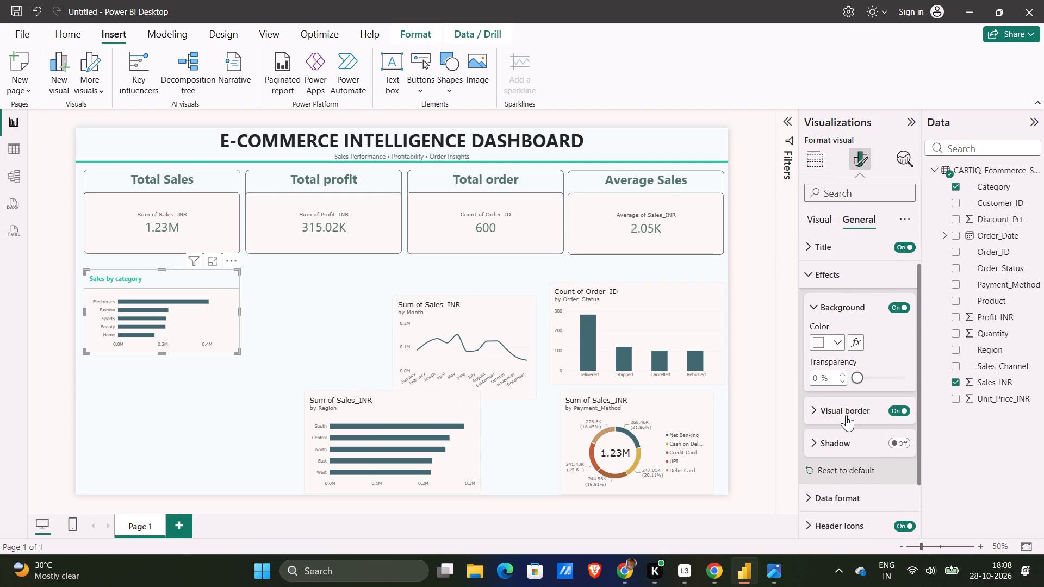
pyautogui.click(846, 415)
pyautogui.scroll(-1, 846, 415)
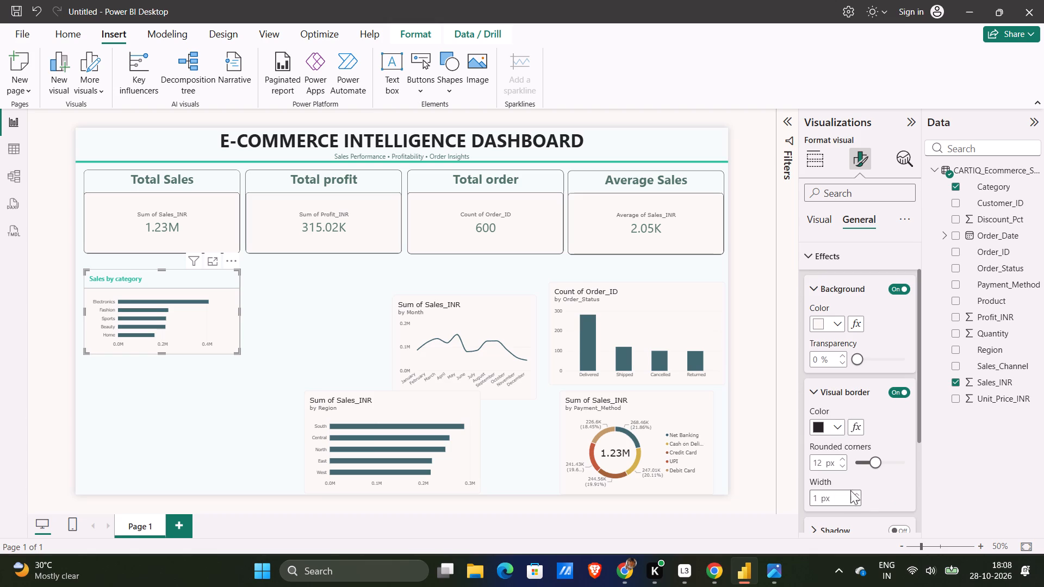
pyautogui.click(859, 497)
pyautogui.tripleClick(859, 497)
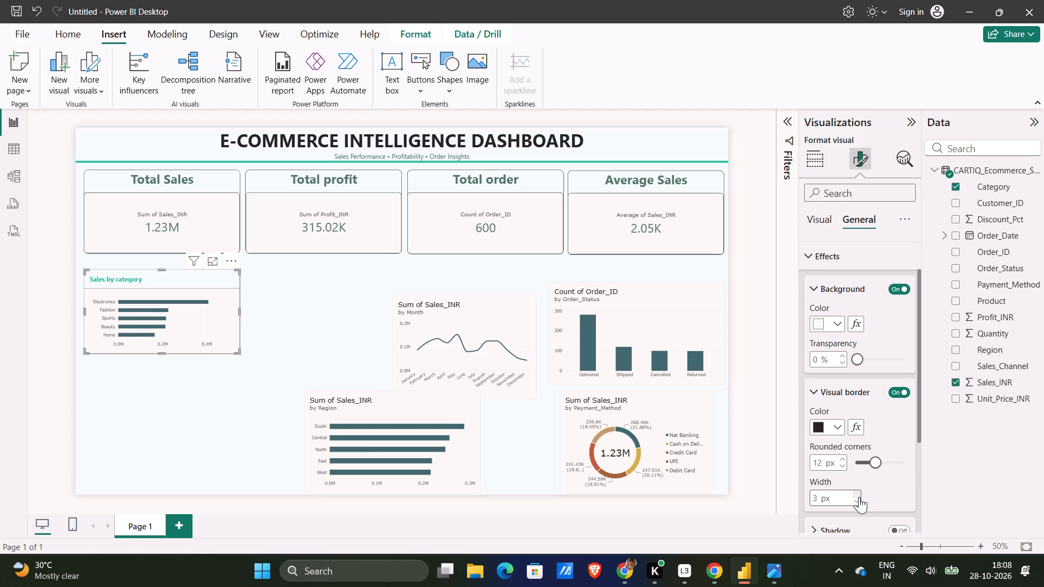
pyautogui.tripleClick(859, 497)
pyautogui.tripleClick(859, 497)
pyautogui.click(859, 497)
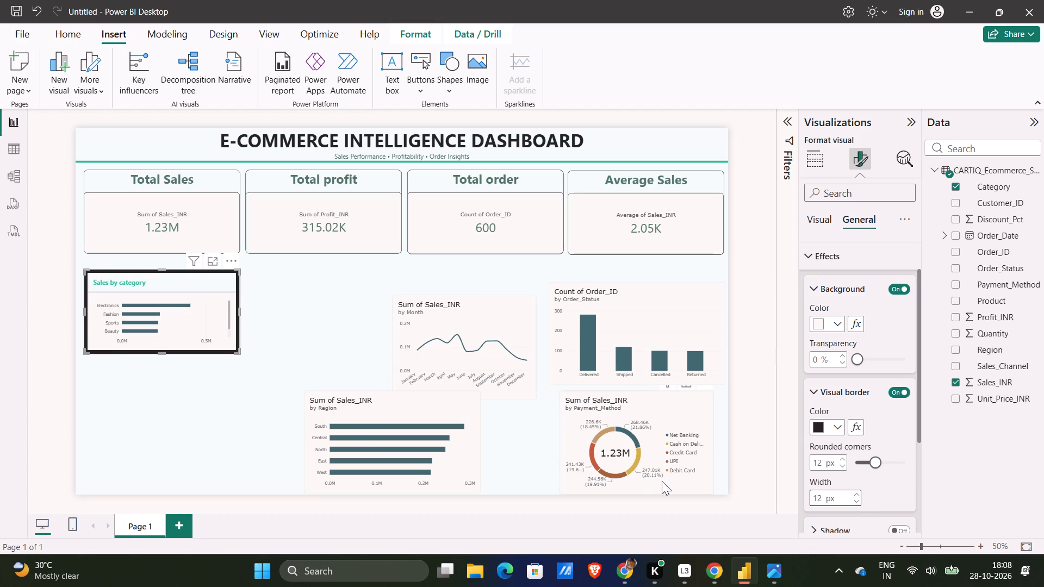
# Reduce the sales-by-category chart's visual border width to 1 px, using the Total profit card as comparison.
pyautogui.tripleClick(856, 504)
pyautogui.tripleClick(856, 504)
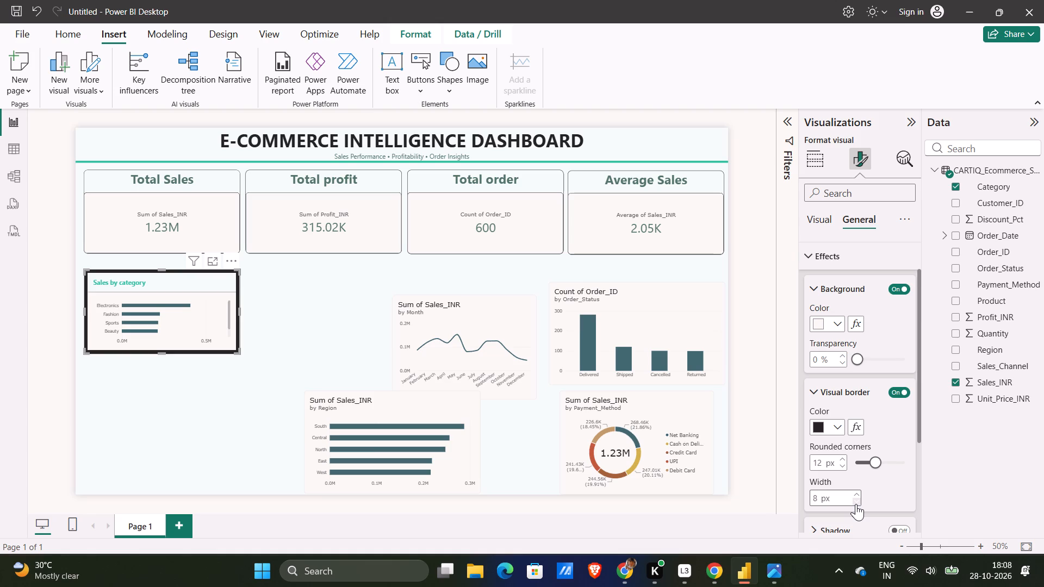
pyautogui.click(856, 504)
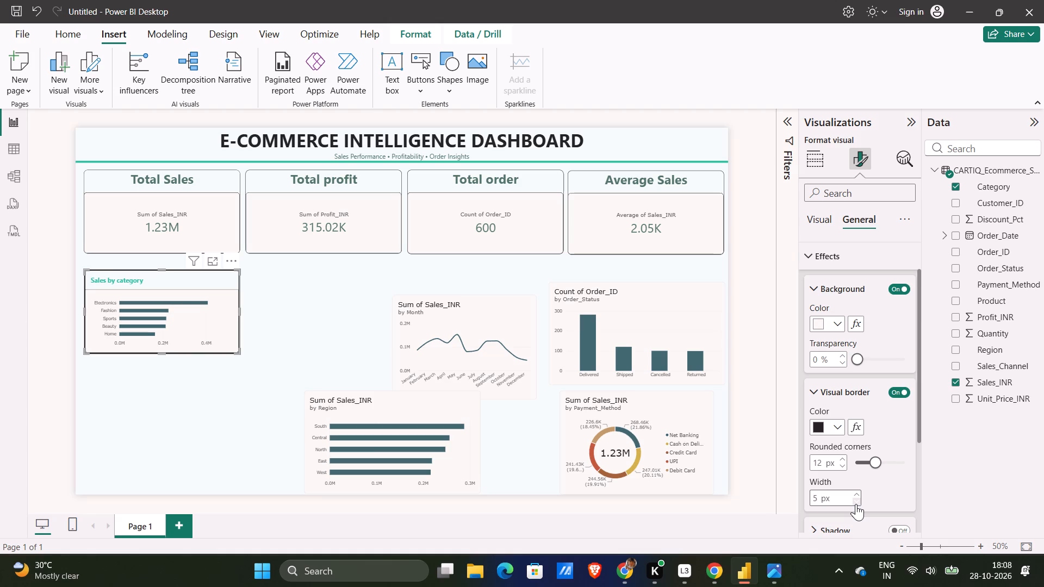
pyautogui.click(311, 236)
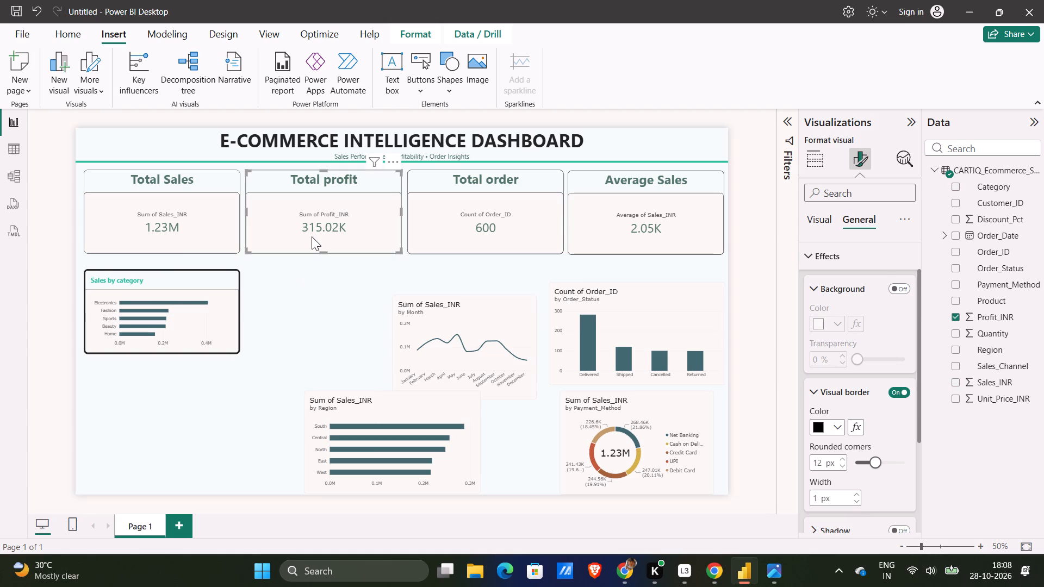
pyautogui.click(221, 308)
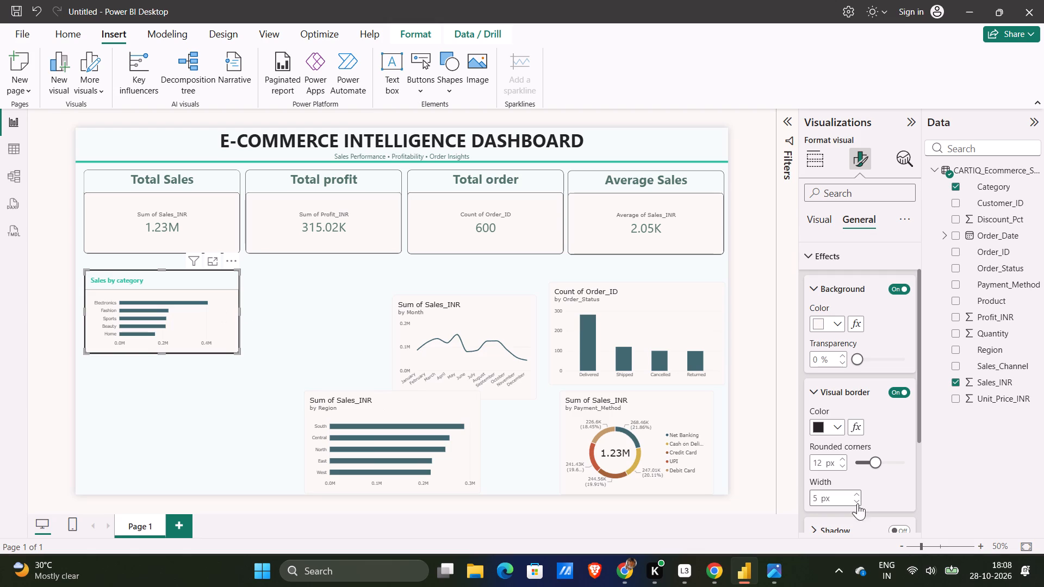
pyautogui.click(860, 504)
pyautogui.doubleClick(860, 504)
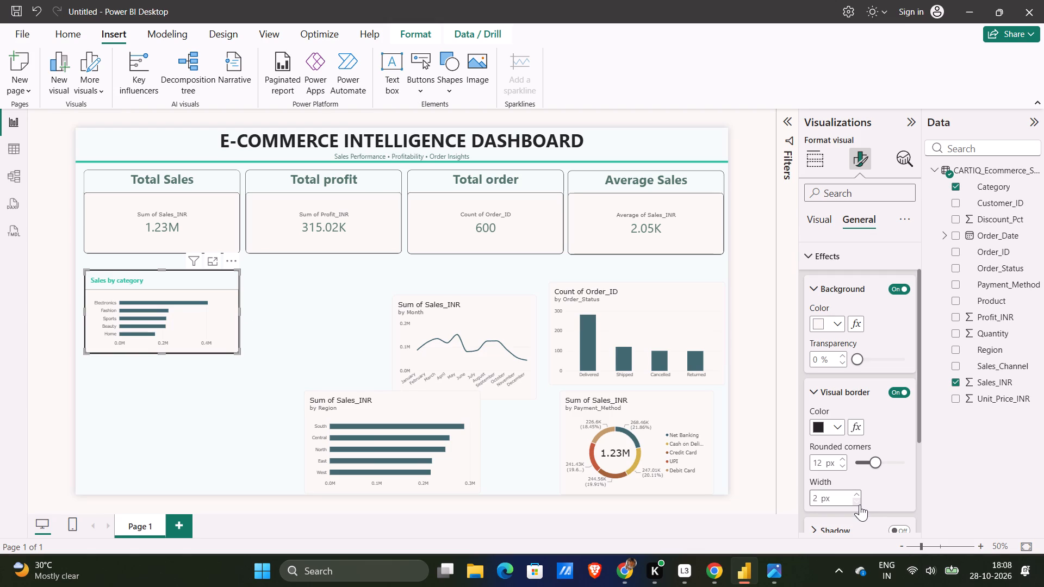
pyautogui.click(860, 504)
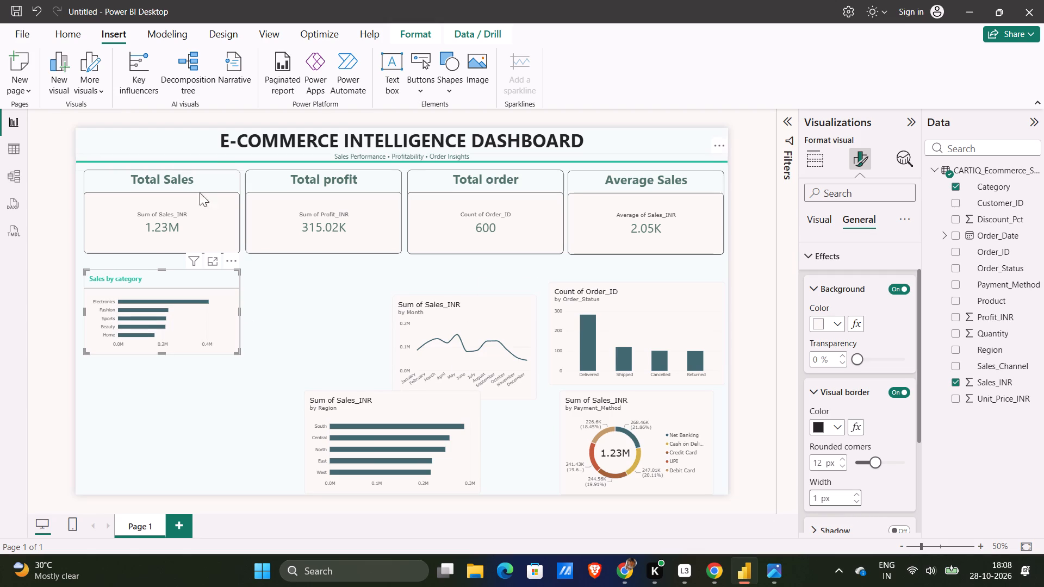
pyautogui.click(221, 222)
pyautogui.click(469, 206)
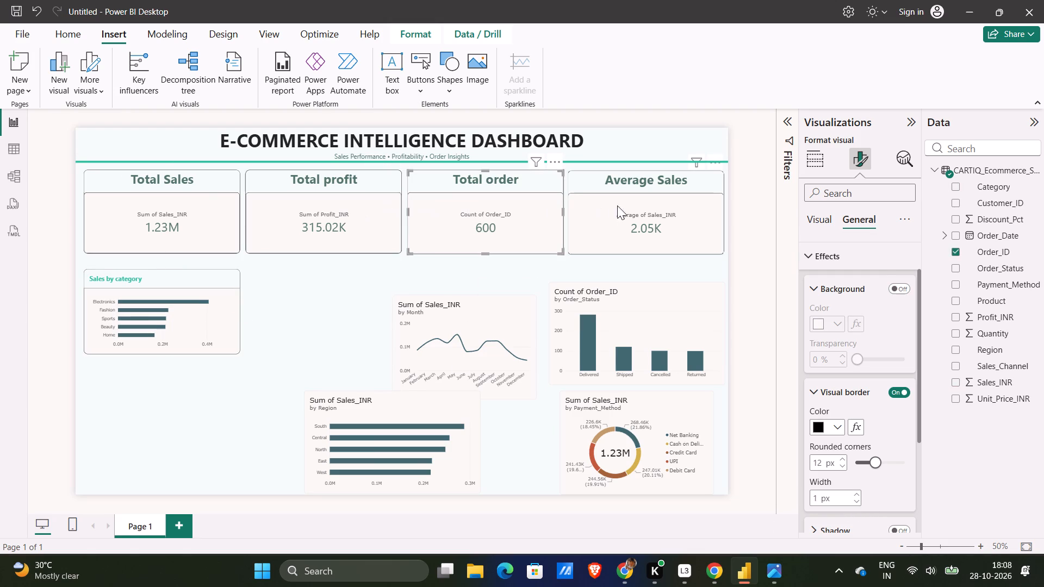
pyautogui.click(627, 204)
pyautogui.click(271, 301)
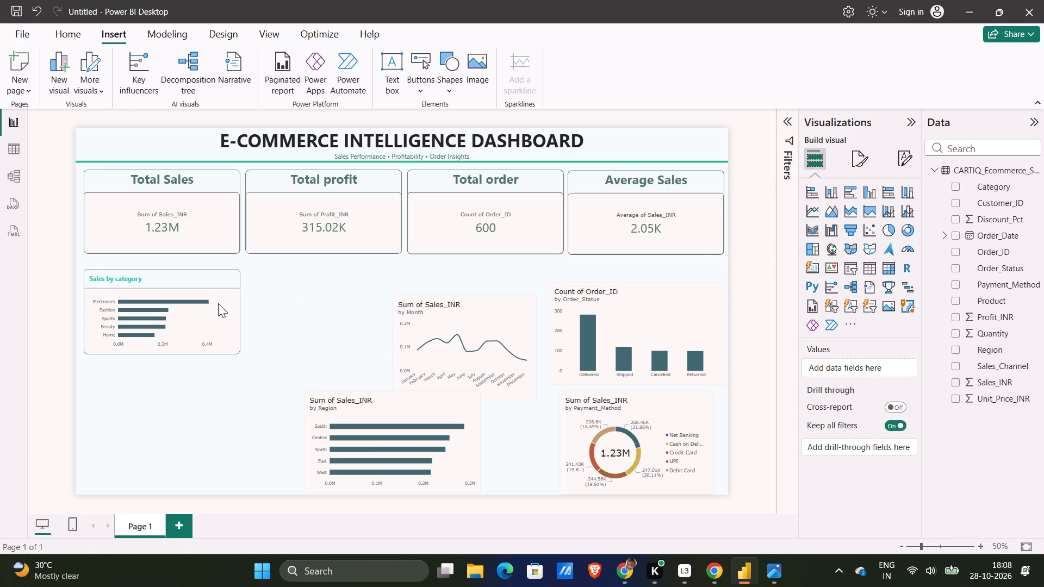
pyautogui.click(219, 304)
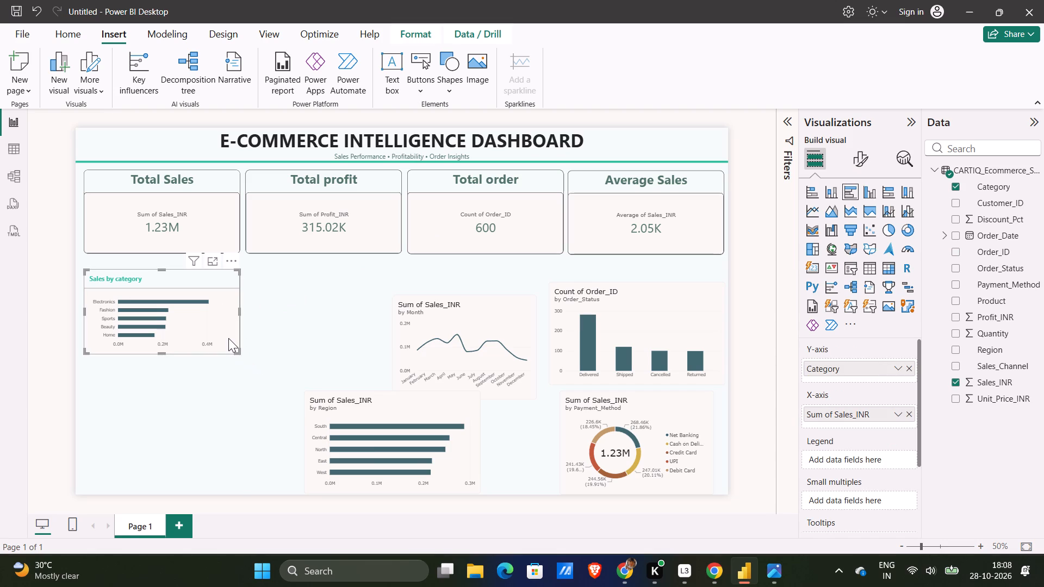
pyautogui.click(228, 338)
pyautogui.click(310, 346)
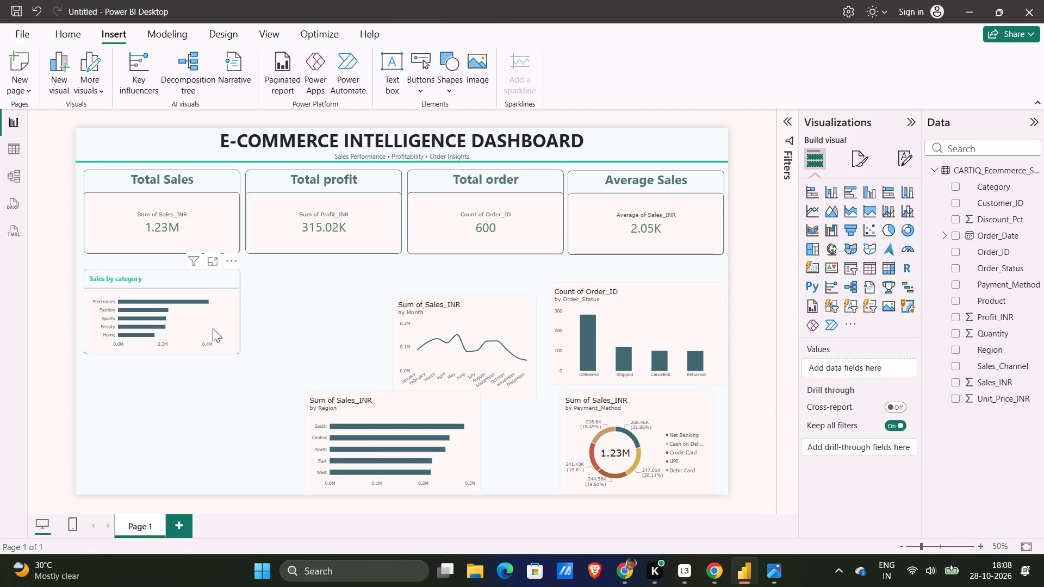
# Nudge the sales-by-category chart slightly up and make it slightly taller, keeping its width aligned with the Total Sales card.
pyautogui.click(212, 327)
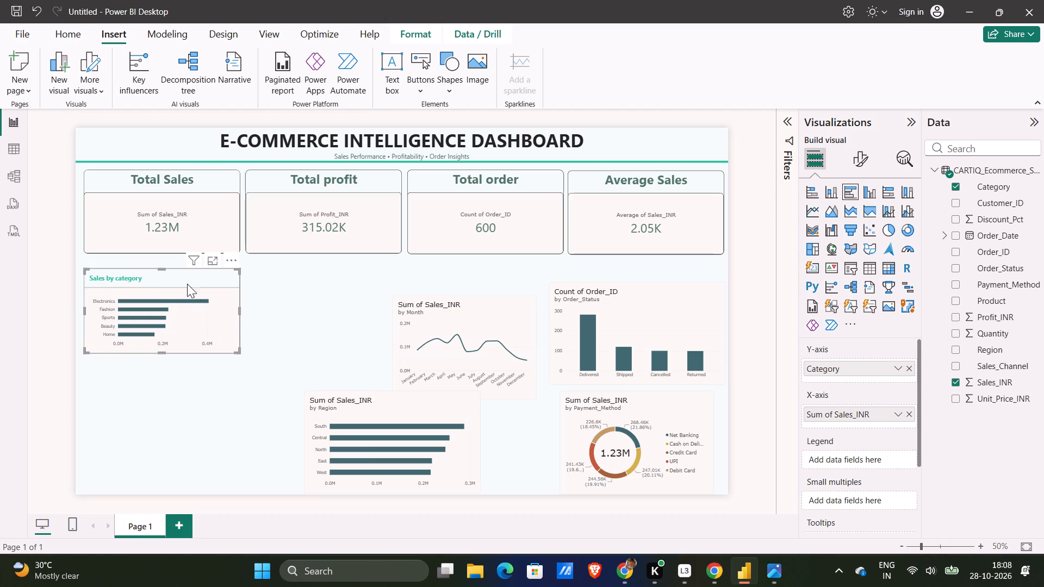
pyautogui.click(238, 348)
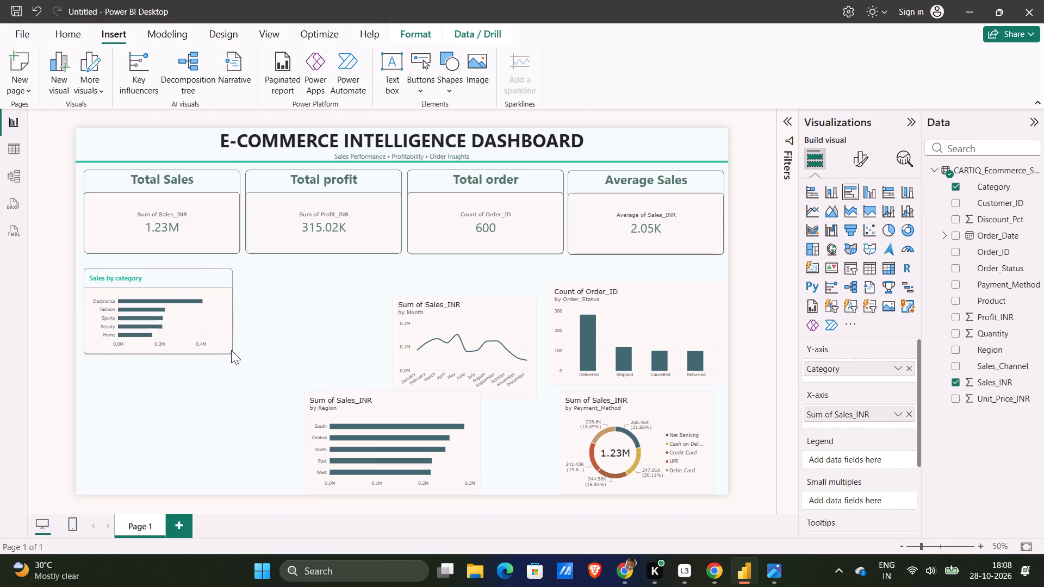
pyautogui.click(278, 330)
# After checking the CARTIQ reference image, set the sales-by-category chart's Y-axis labels to Segoe UI, size 12.
pyautogui.hotkey('alt', 'Tab')
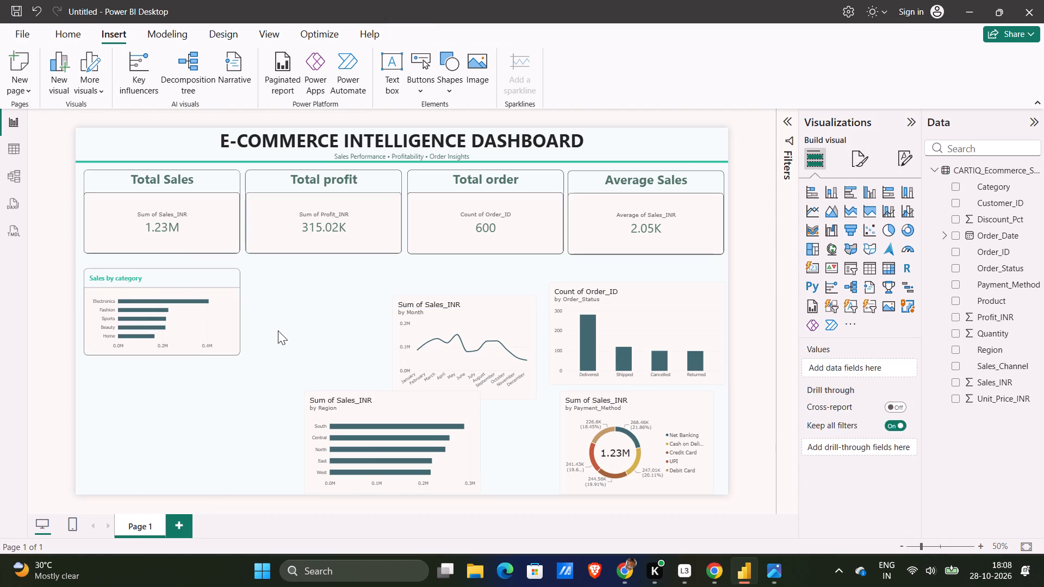
pyautogui.hscroll(-1, 396, 315)
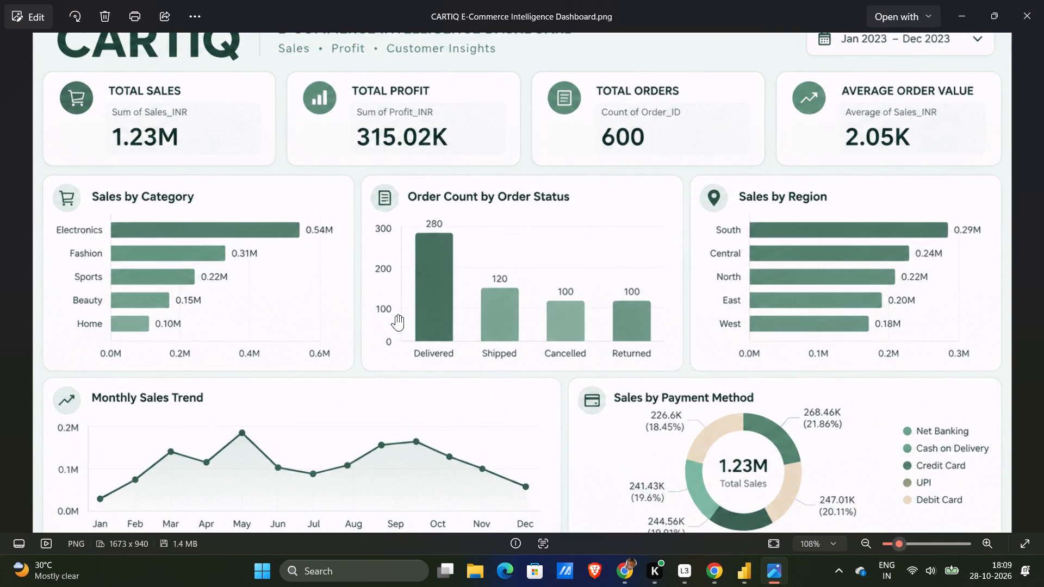
pyautogui.hotkey('alt', 'Tab')
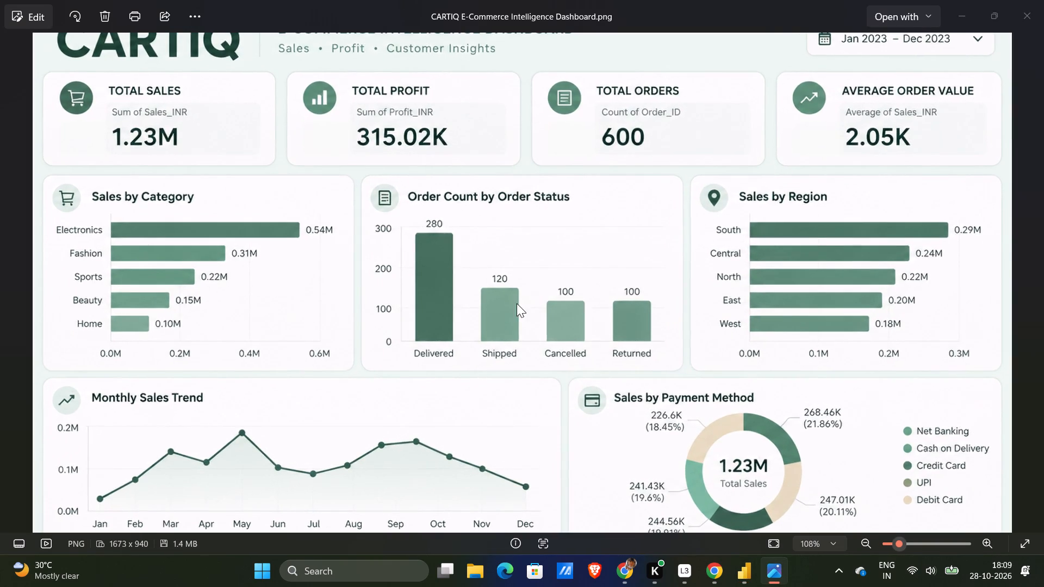
pyautogui.click(154, 329)
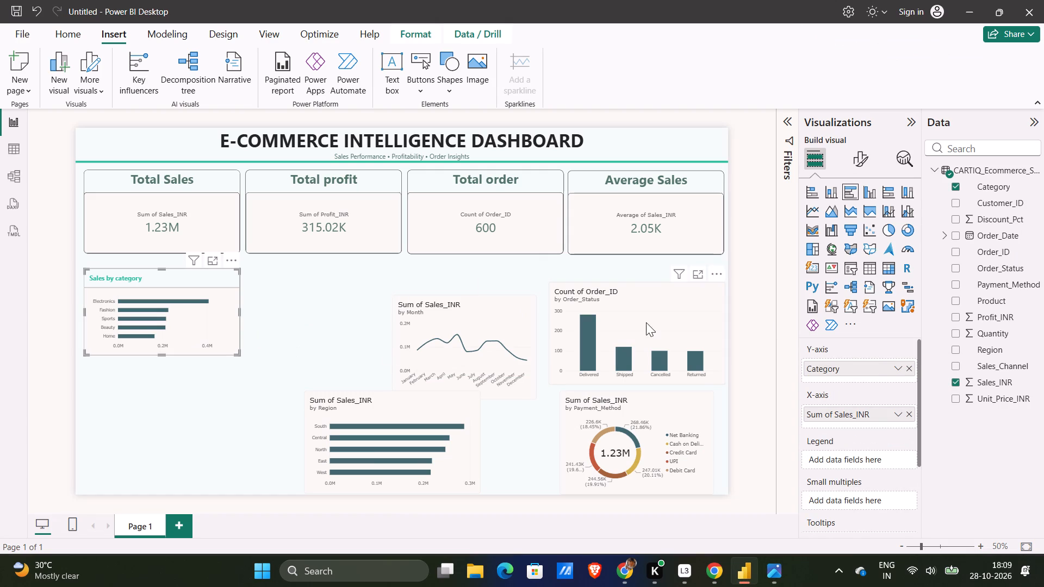
pyautogui.click(871, 396)
pyautogui.scroll(-2, 871, 396)
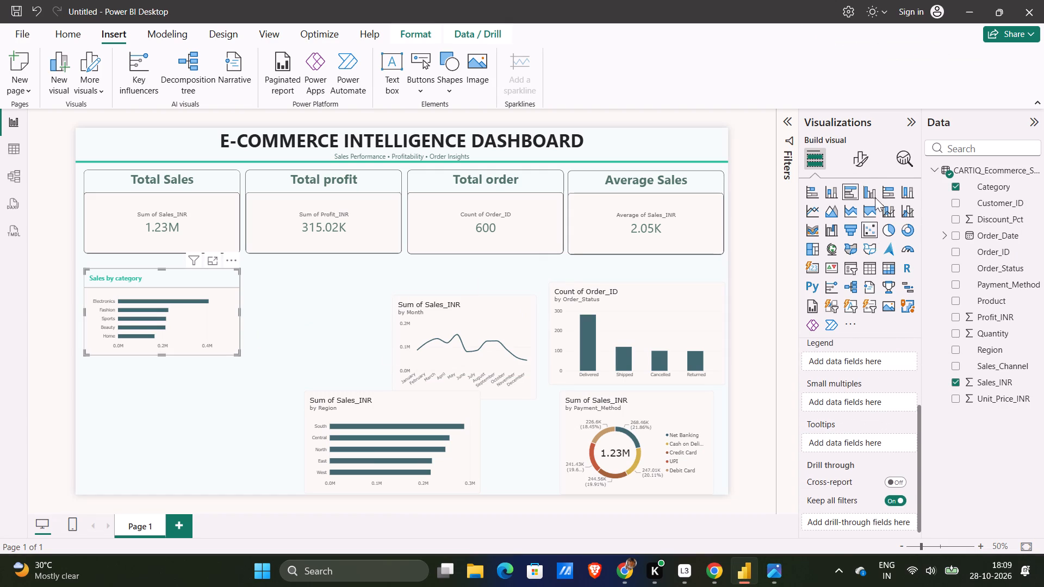
pyautogui.click(857, 160)
pyautogui.click(842, 276)
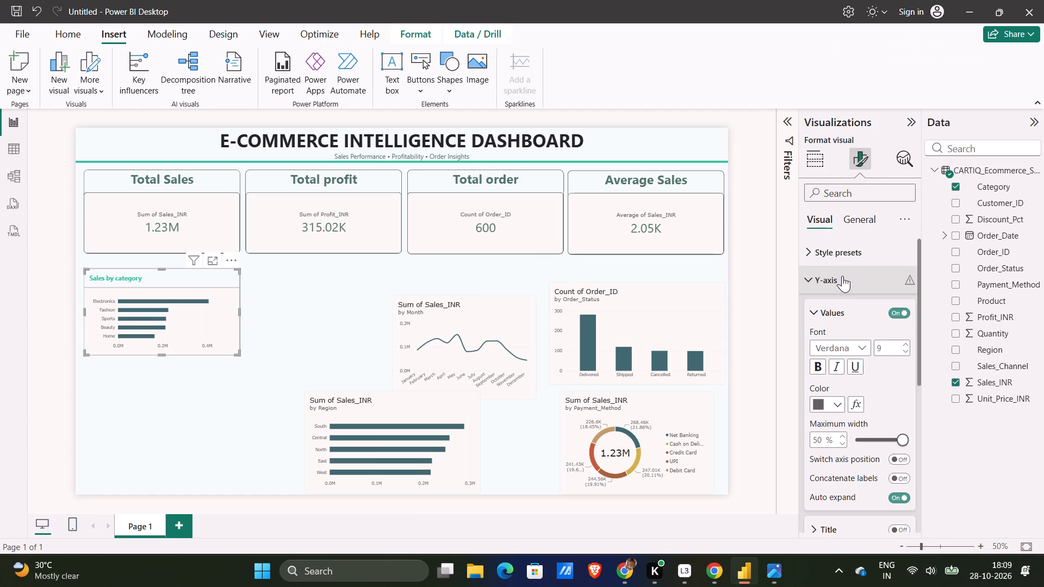
pyautogui.click(848, 343)
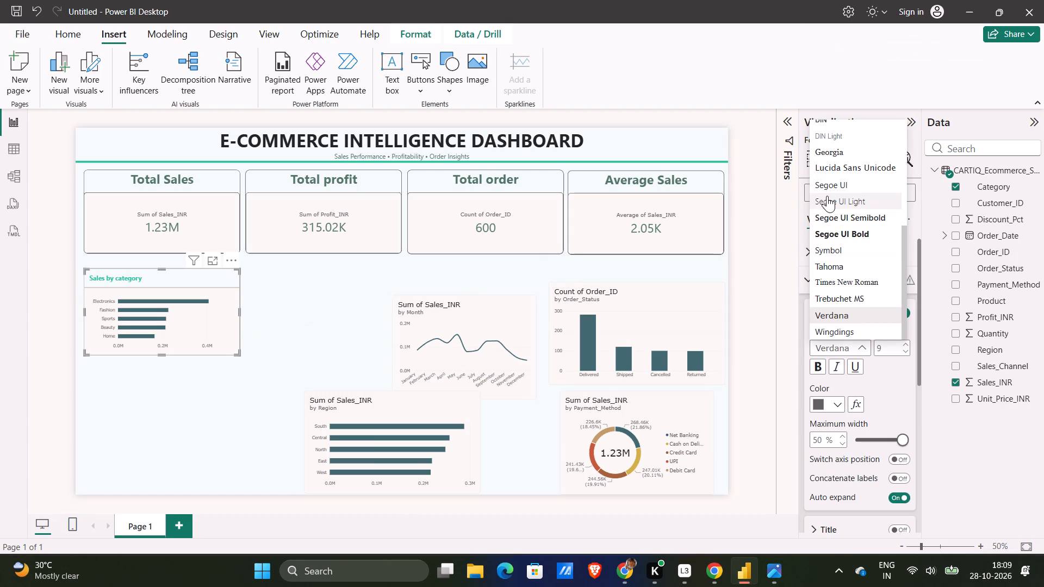
pyautogui.click(826, 189)
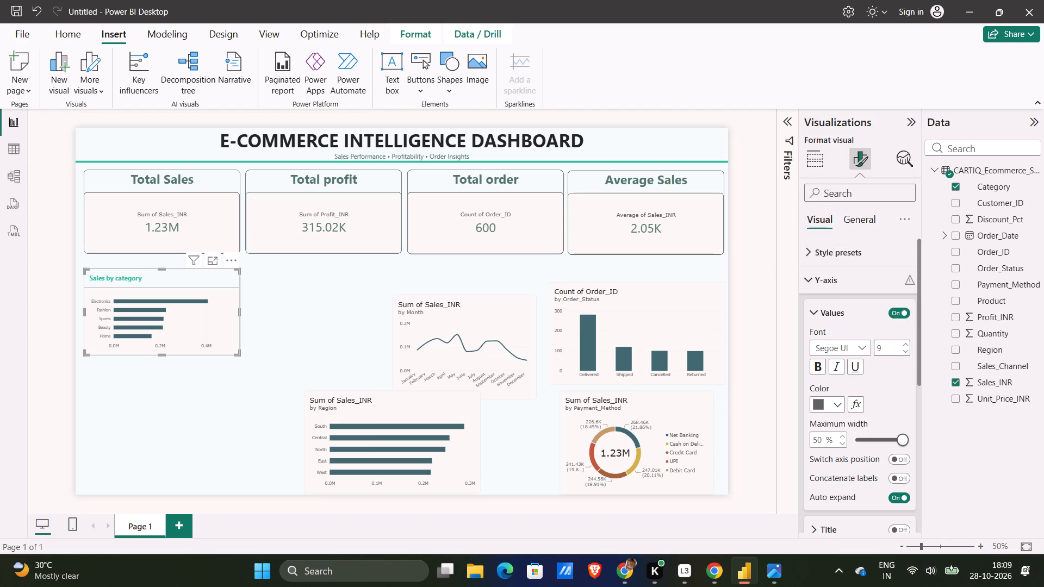
pyautogui.click(895, 346)
pyautogui.write('12')
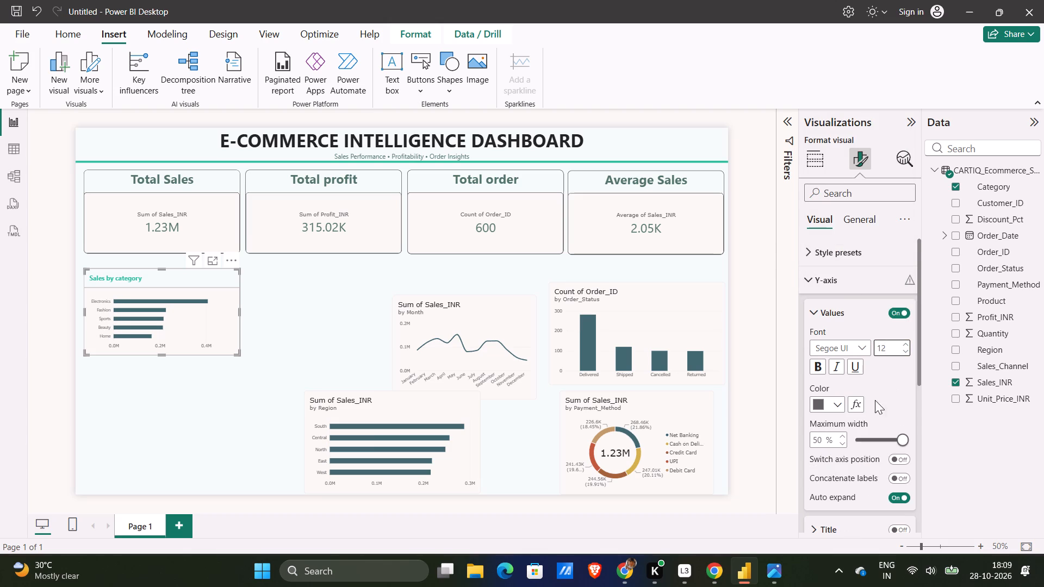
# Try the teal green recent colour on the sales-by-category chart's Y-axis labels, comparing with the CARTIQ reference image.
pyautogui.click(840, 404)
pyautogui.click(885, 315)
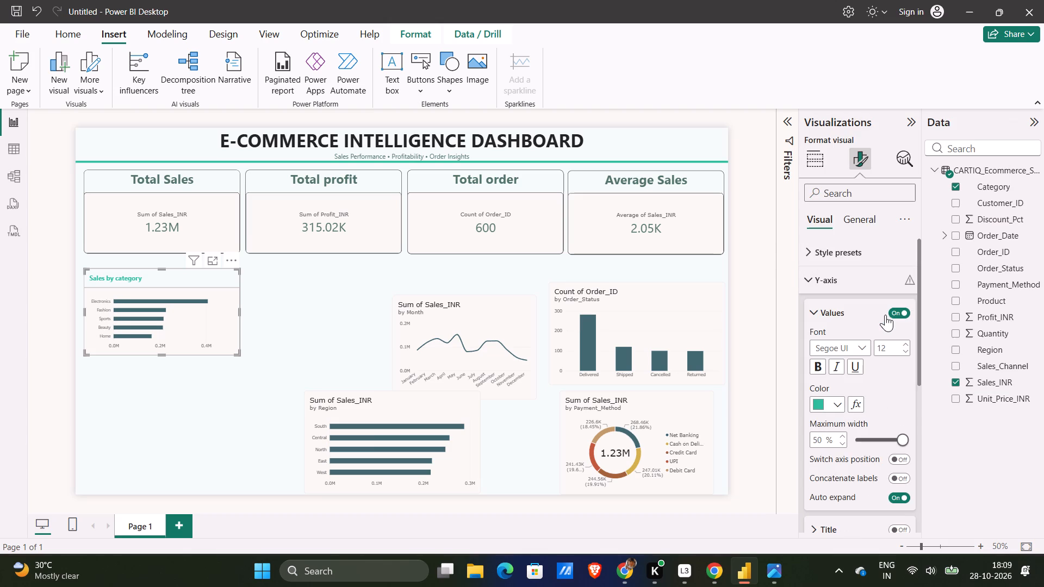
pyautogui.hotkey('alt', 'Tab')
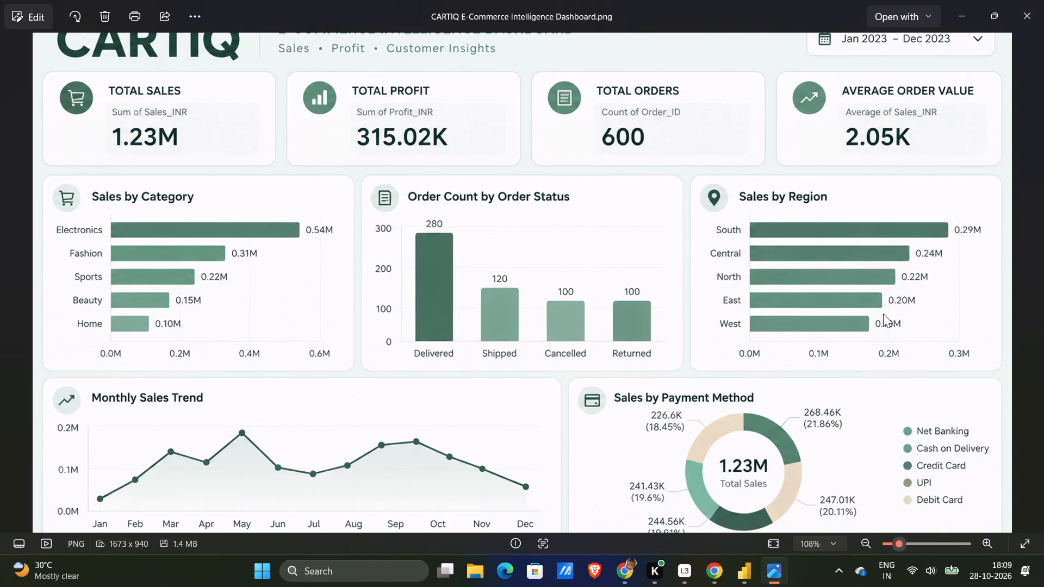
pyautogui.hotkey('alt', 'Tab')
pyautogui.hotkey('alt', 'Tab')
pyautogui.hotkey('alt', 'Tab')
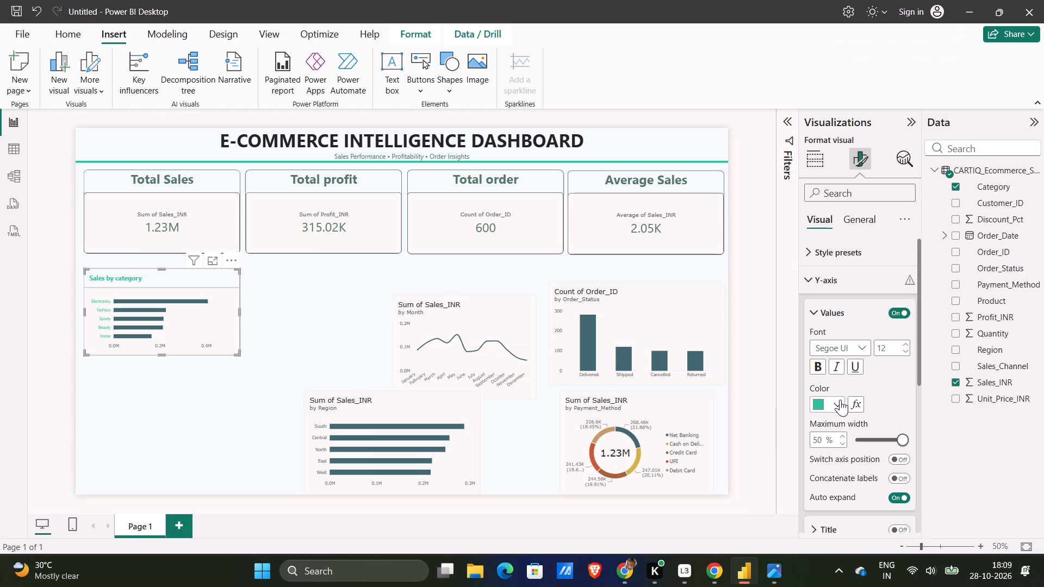
# Set the sales-by-category chart's Y-axis label colour to the muted grey-green recent colour.
pyautogui.click(839, 401)
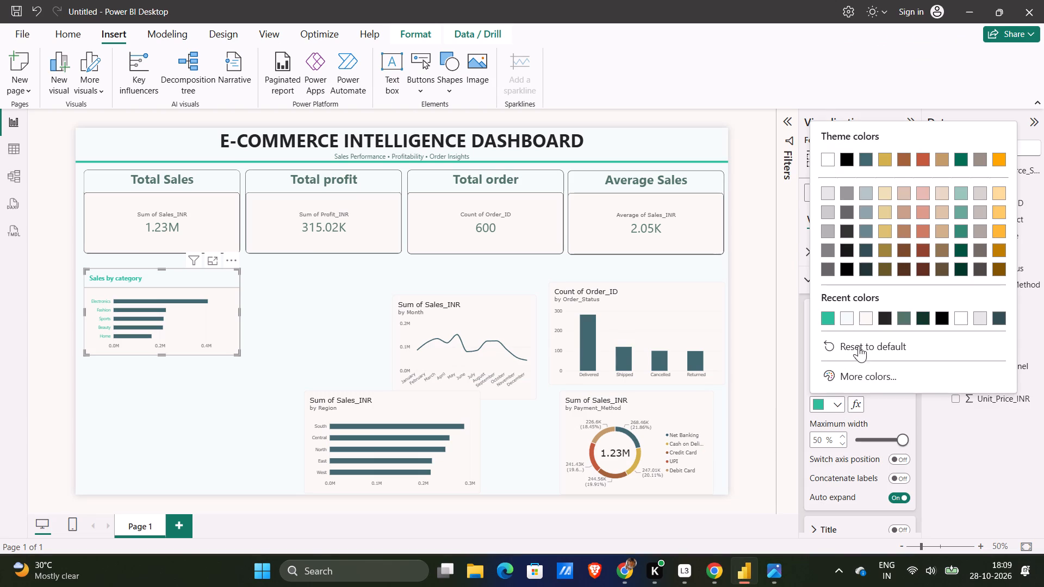
pyautogui.click(899, 321)
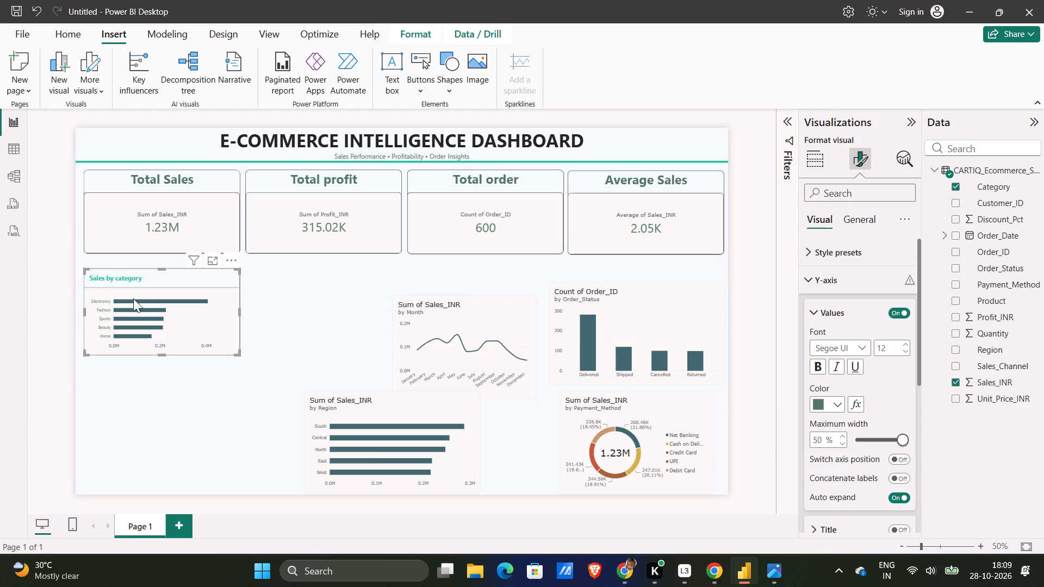
# Set the sales-by-category chart's title text colour to the muted grey-green recent colour.
pyautogui.click(858, 216)
pyautogui.click(848, 287)
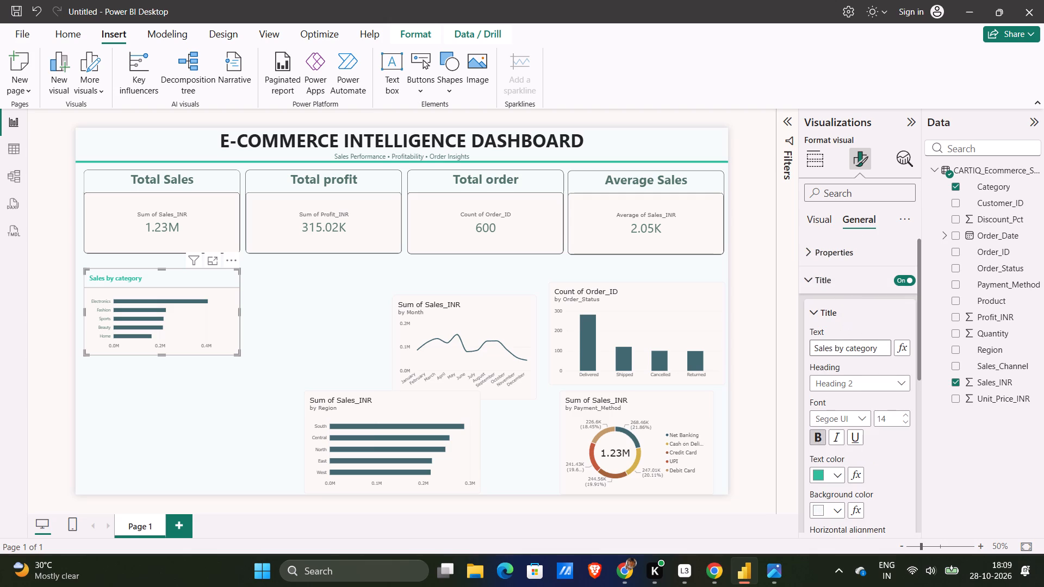
pyautogui.click(888, 347)
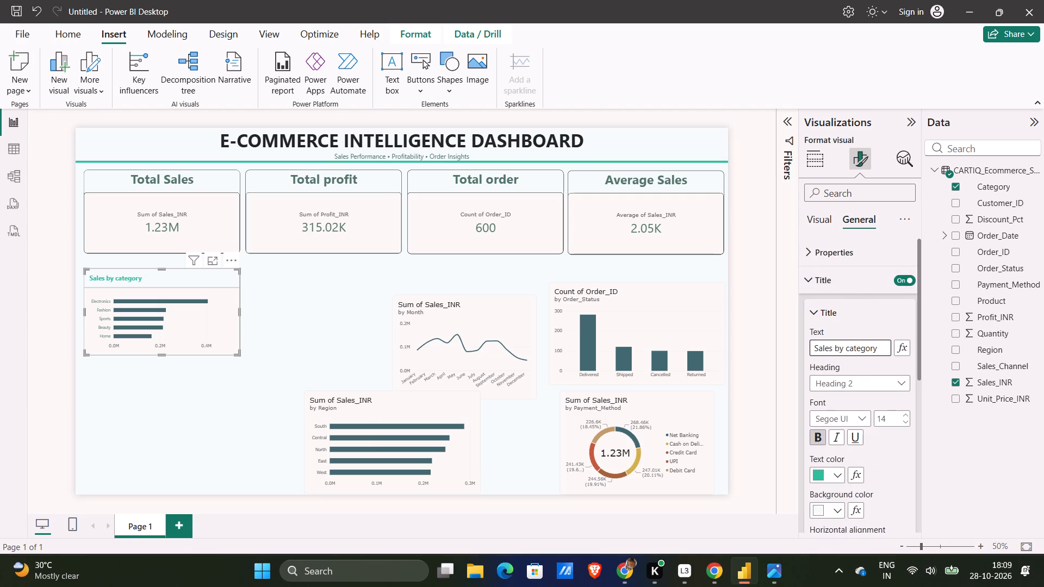
pyautogui.click(861, 423)
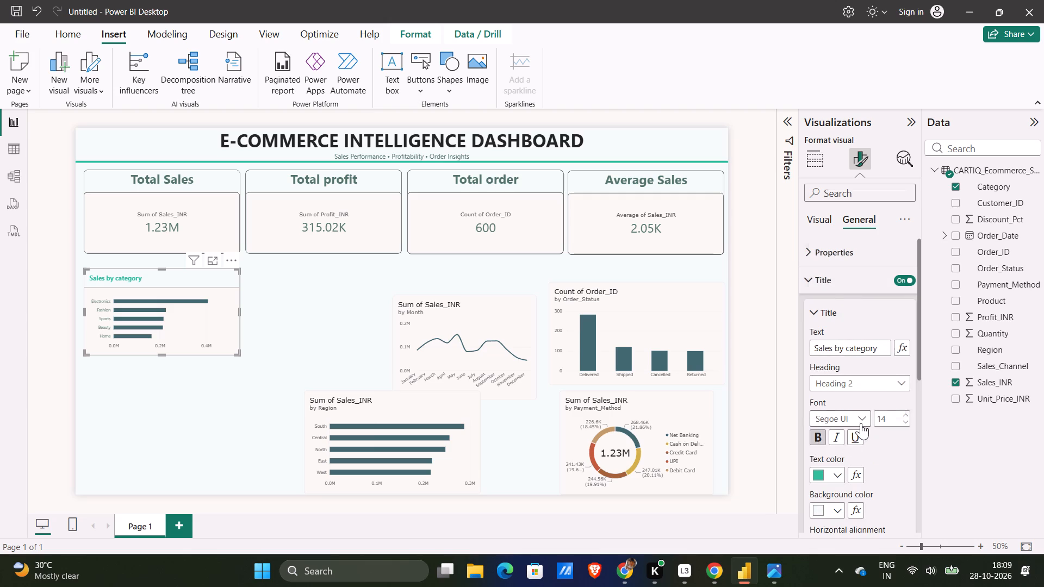
pyautogui.click(861, 423)
pyautogui.click(834, 475)
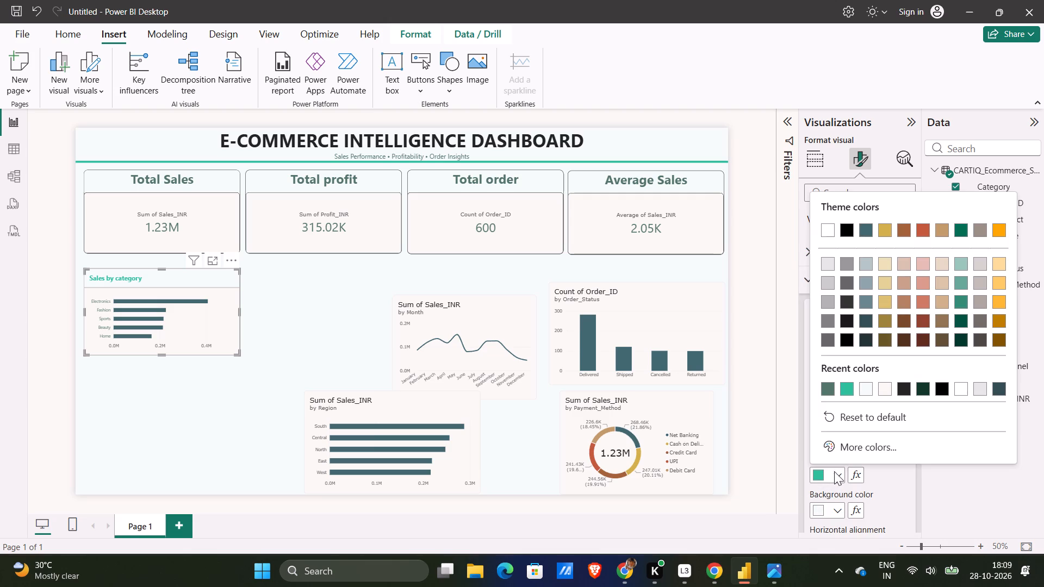
pyautogui.click(831, 392)
pyautogui.click(329, 345)
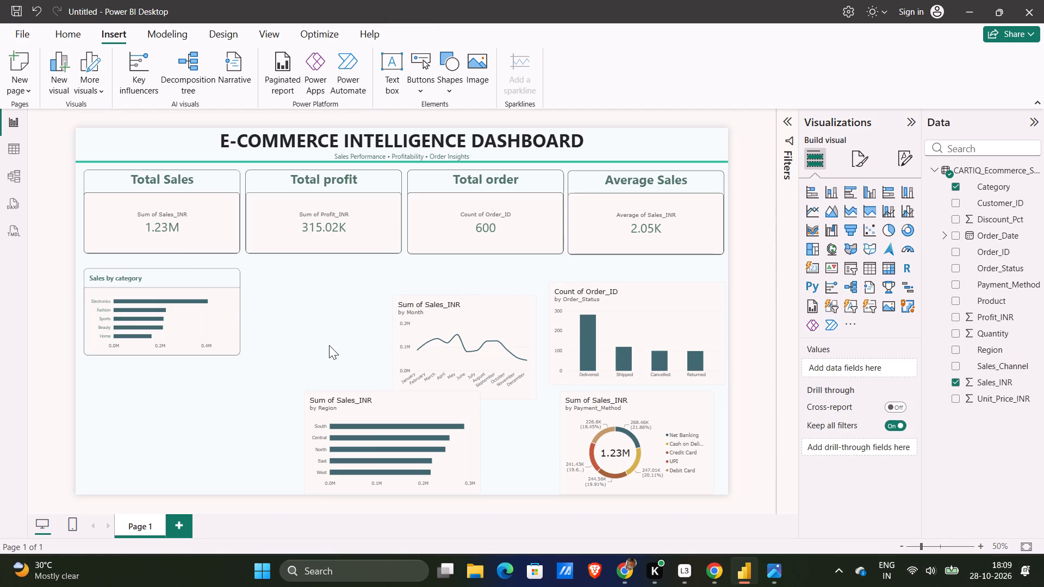
# Inspect the sales-by-category chart up close and review its X-axis, background, border, shadow and data format settings.
pyautogui.click(204, 292)
pyautogui.tripleClick(204, 288)
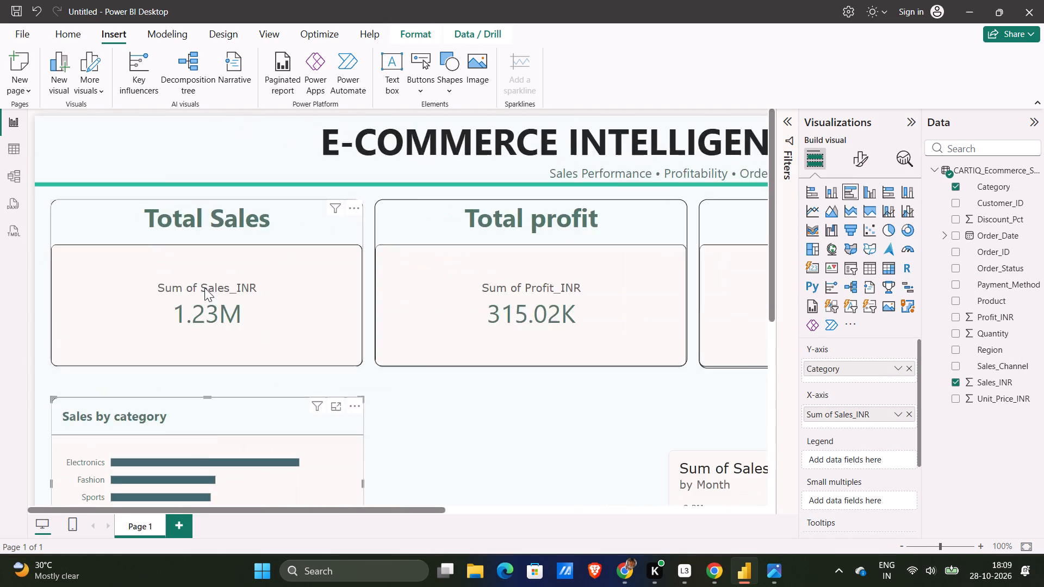
pyautogui.scroll(-2, 488, 423)
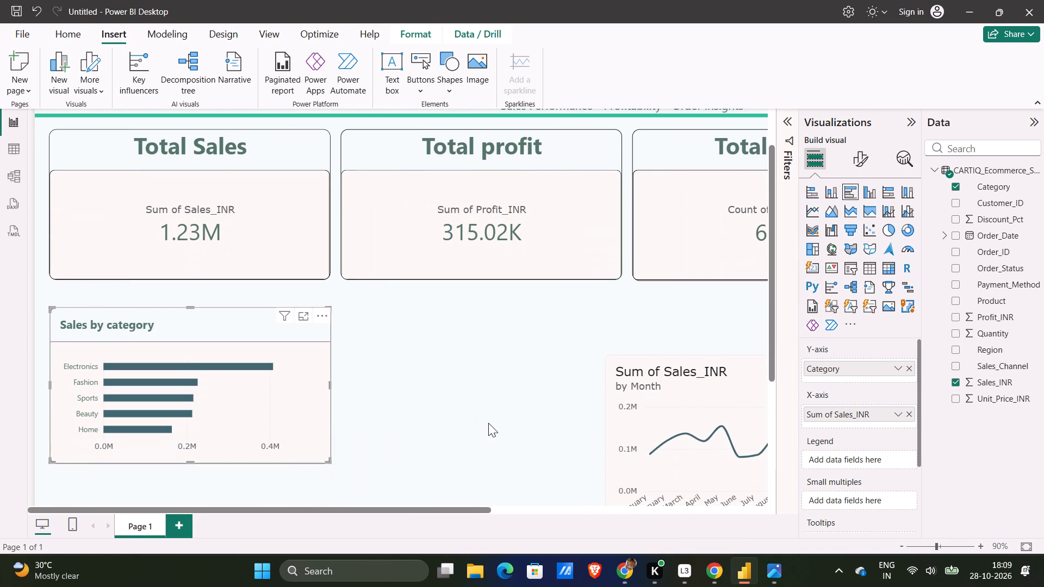
pyautogui.click(300, 407)
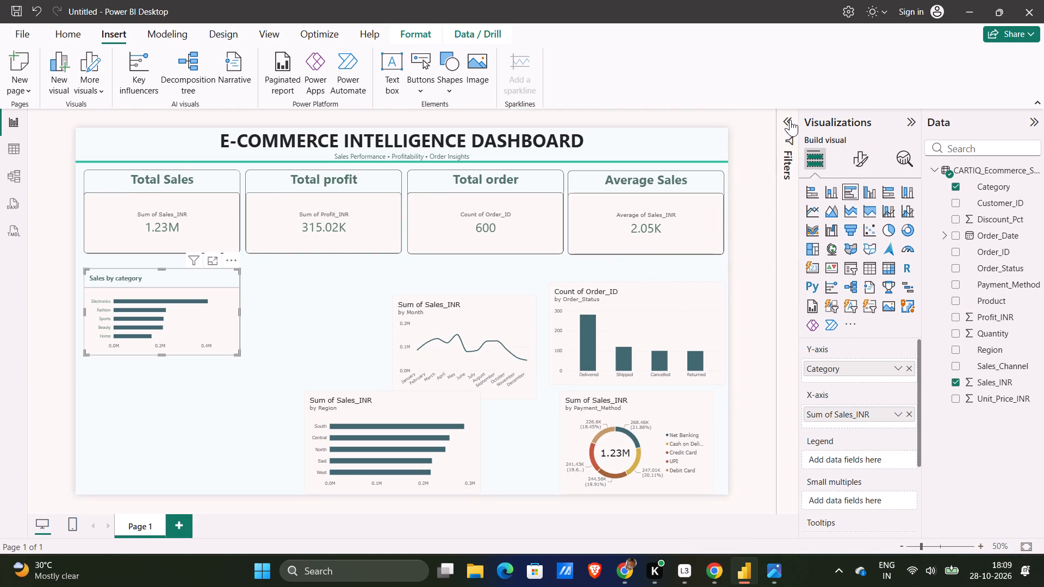
pyautogui.click(863, 155)
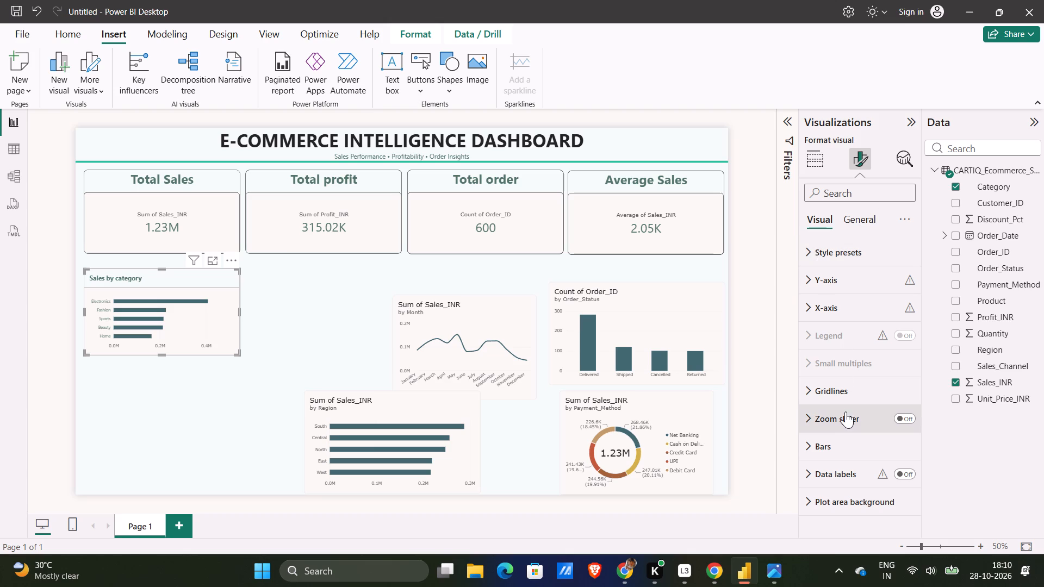
pyautogui.click(816, 303)
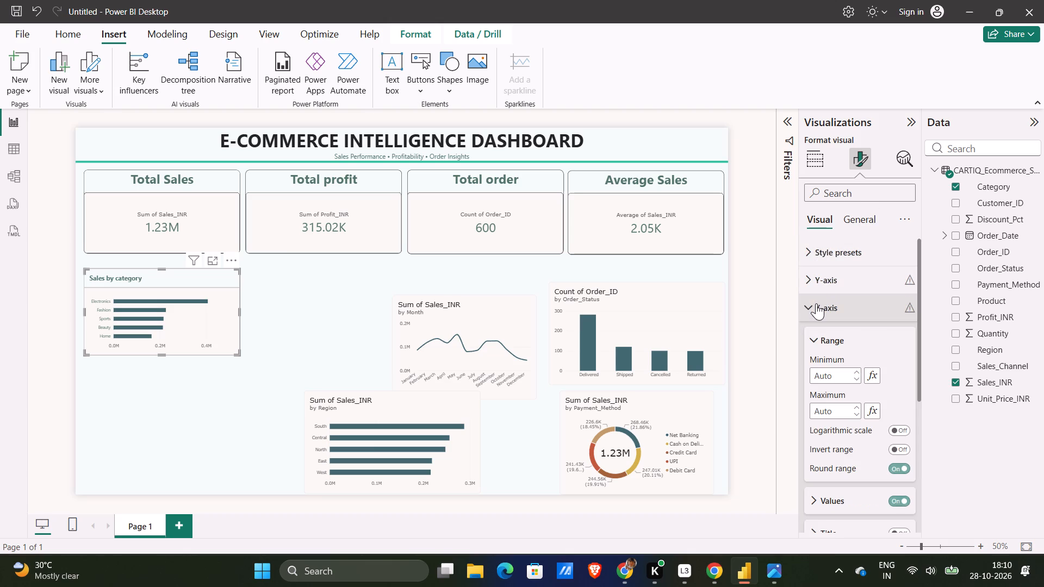
pyautogui.click(816, 303)
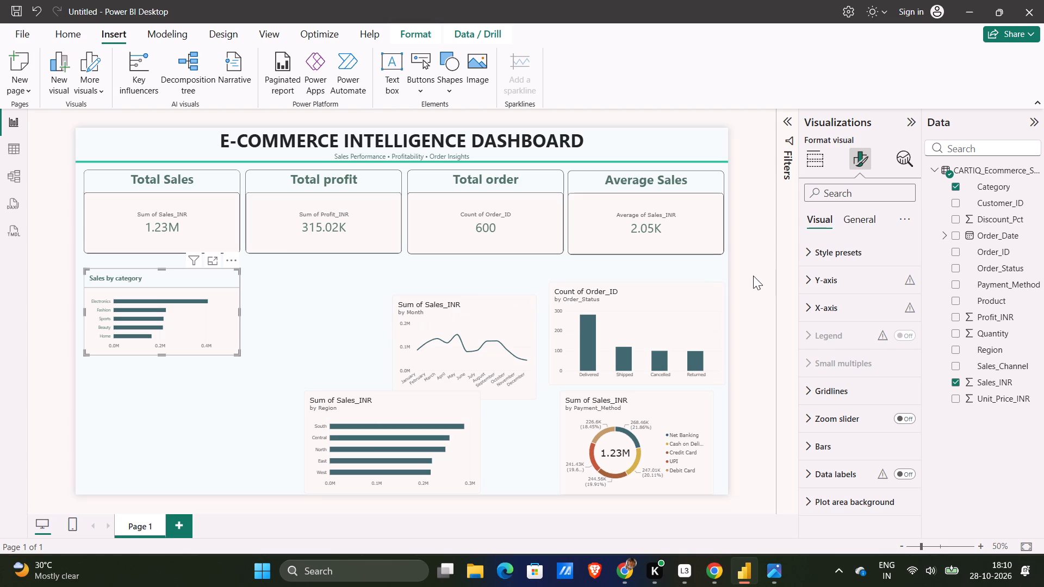
pyautogui.click(867, 220)
pyautogui.click(842, 336)
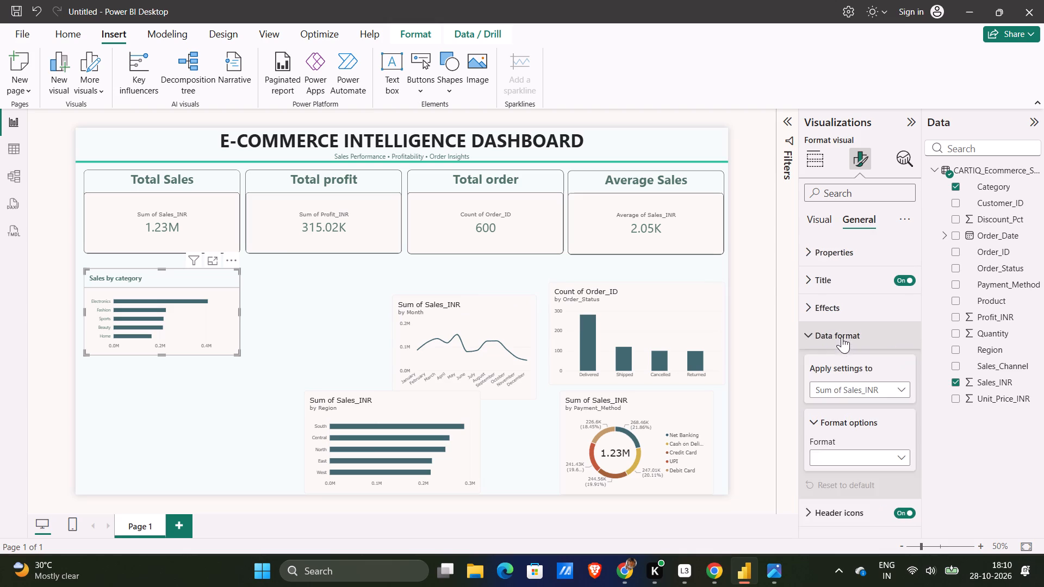
pyautogui.click(846, 329)
pyautogui.click(857, 315)
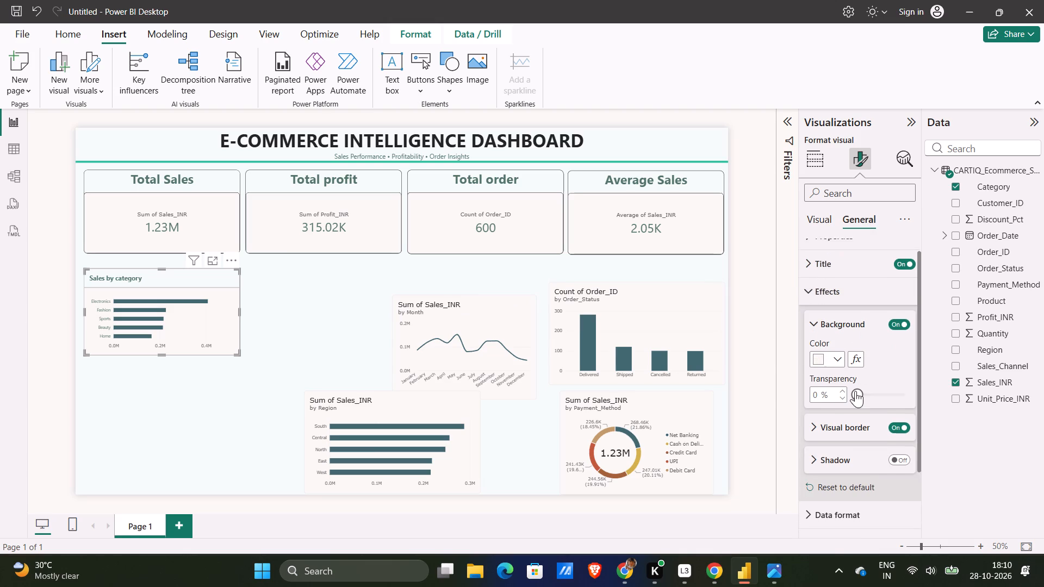
pyautogui.scroll(-1, 852, 411)
pyautogui.click(852, 392)
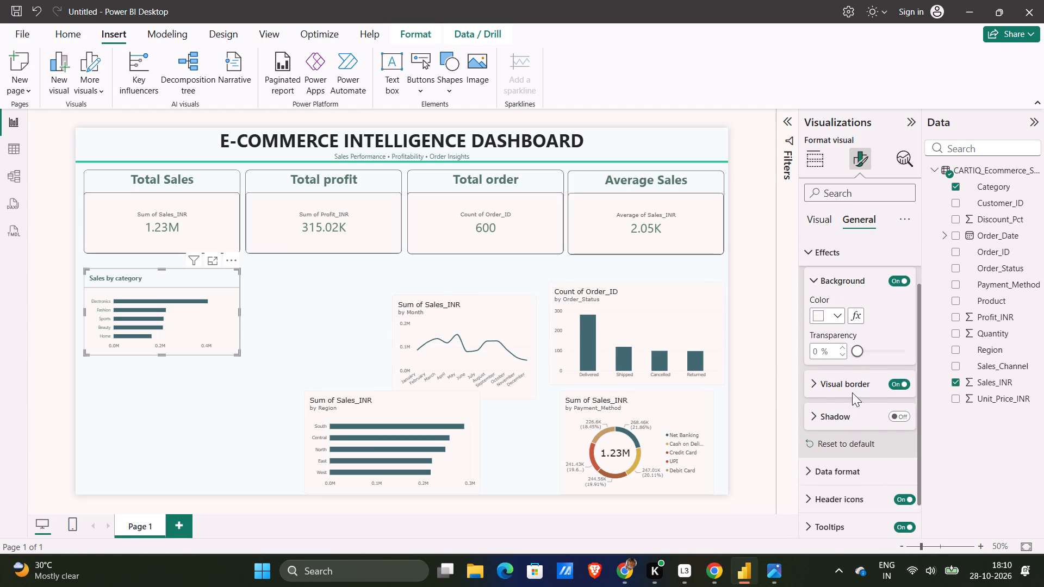
pyautogui.click(823, 395)
pyautogui.click(818, 389)
pyautogui.scroll(-1, 865, 445)
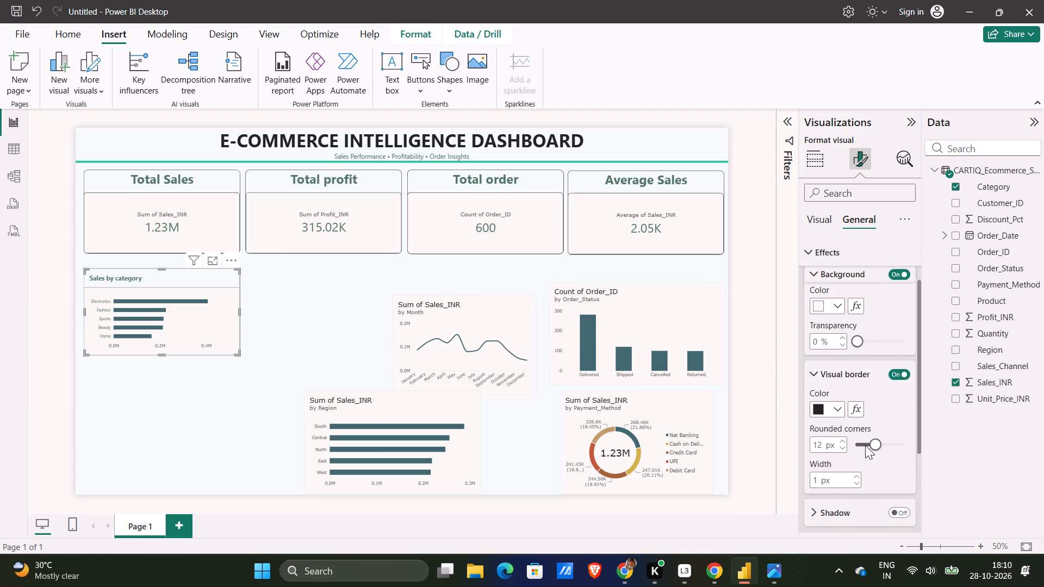
pyautogui.scroll(-1, 865, 445)
pyautogui.click(843, 420)
pyautogui.click(843, 420)
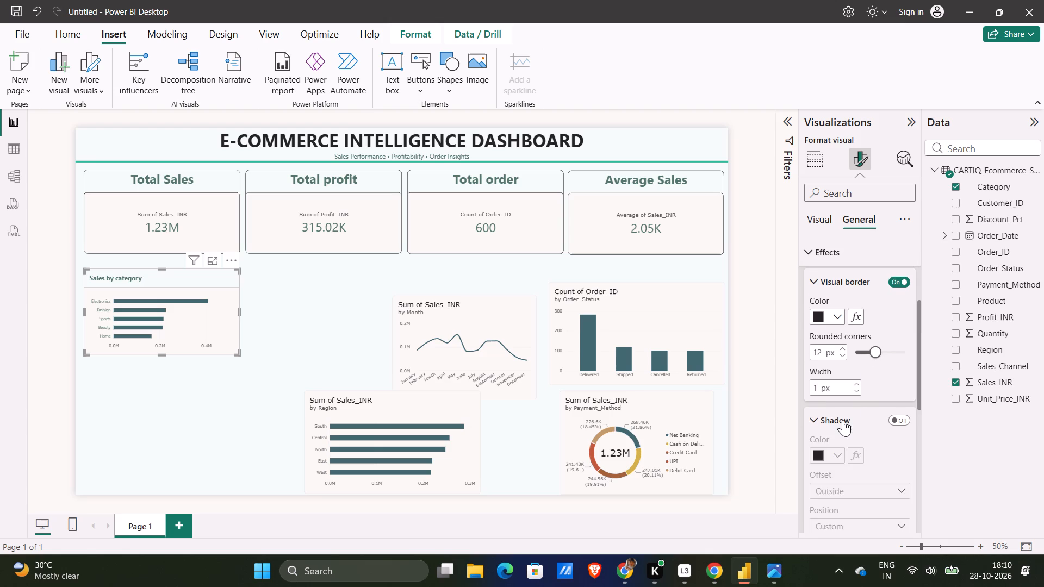
pyautogui.scroll(-1, 843, 420)
pyautogui.click(843, 437)
pyautogui.click(843, 437)
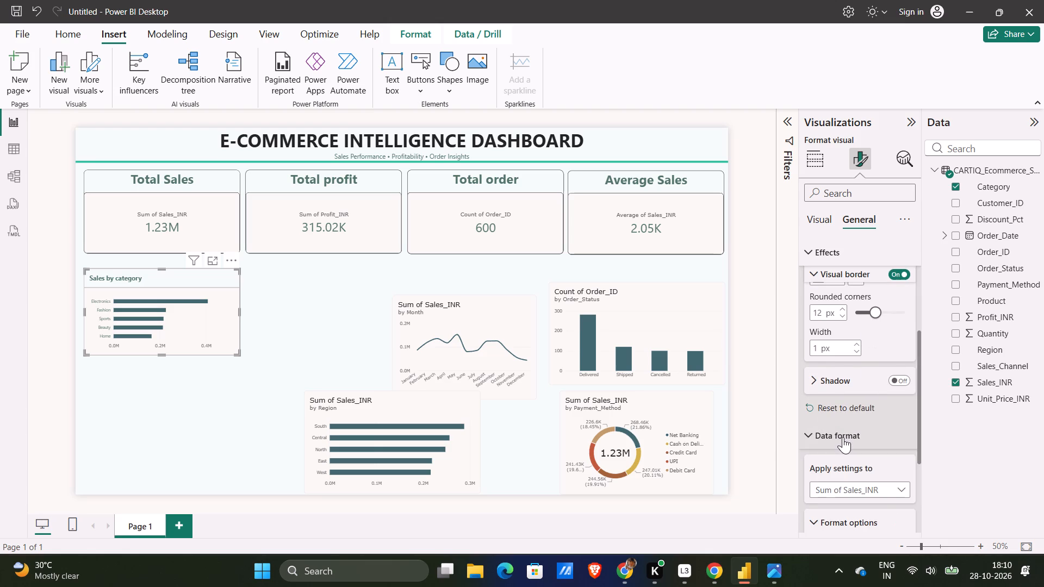
pyautogui.scroll(-1, 843, 437)
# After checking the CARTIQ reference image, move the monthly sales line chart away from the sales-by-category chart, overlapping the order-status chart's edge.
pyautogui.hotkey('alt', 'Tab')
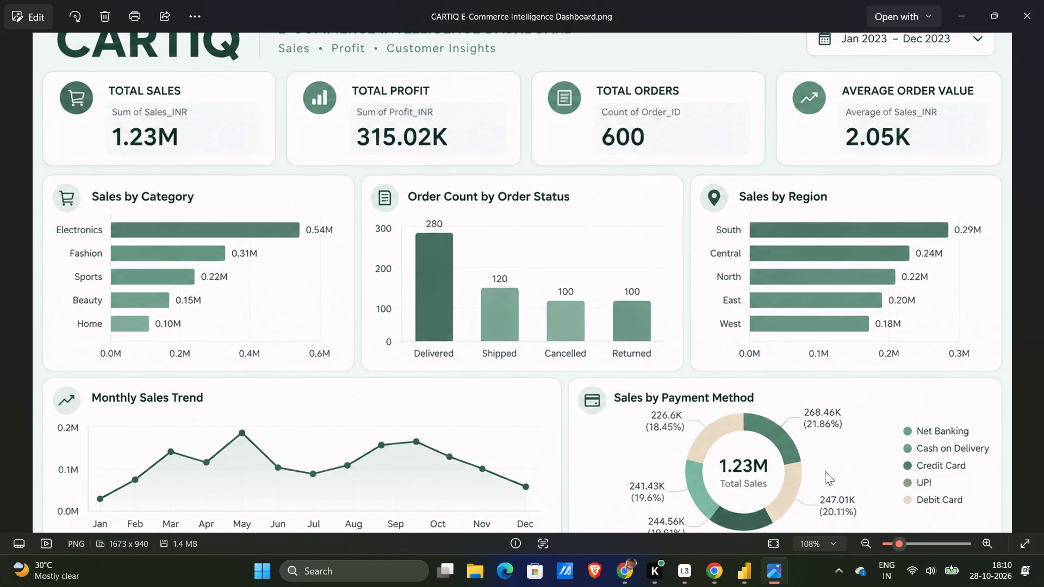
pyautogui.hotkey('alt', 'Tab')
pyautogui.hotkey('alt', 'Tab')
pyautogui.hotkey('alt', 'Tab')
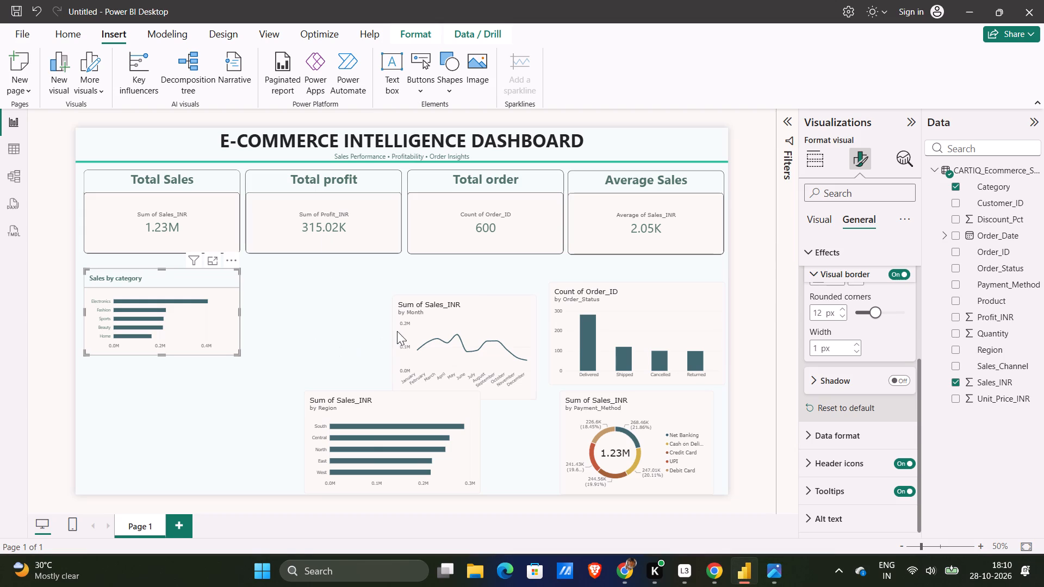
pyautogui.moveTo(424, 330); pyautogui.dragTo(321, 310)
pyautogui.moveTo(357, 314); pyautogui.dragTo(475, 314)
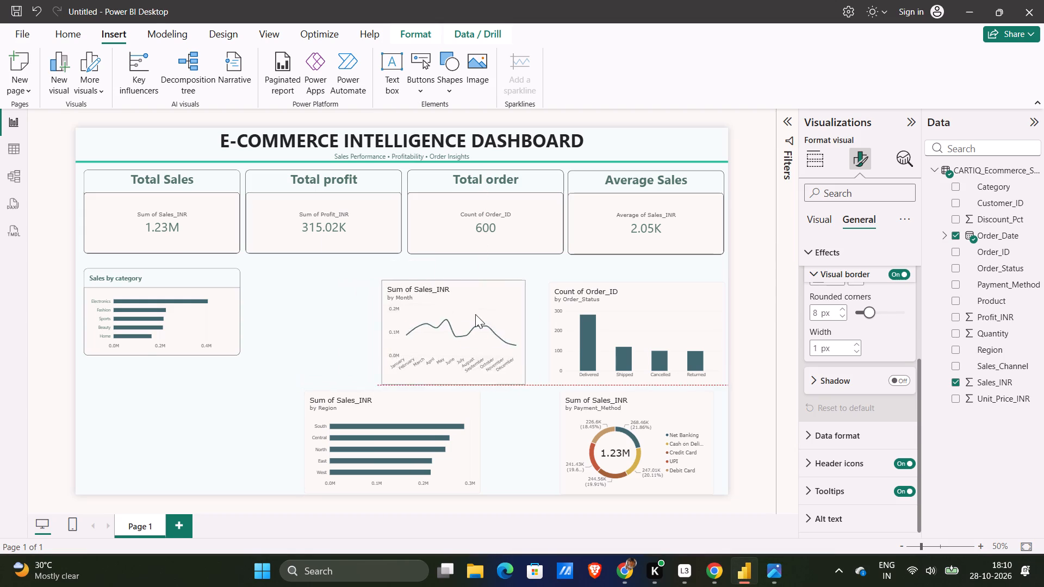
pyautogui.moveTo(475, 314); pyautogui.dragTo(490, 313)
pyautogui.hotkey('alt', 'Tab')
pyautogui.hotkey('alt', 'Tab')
# Enlarge the sales-by-category chart so it extends to about the middle of the Total profit card and is slightly taller, following the CARTIQ reference.
pyautogui.click(178, 298)
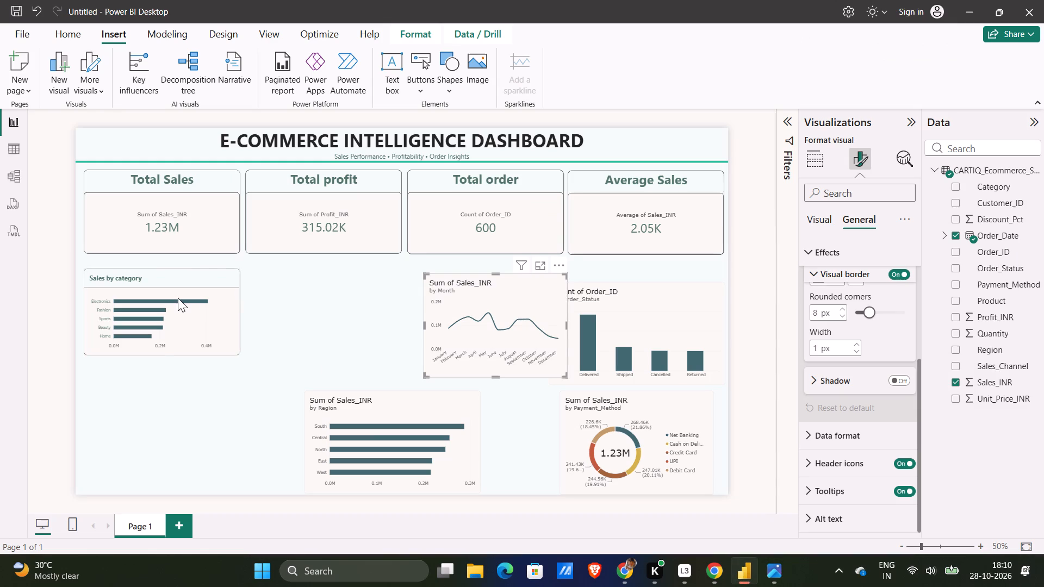
pyautogui.moveTo(238, 354); pyautogui.dragTo(276, 376)
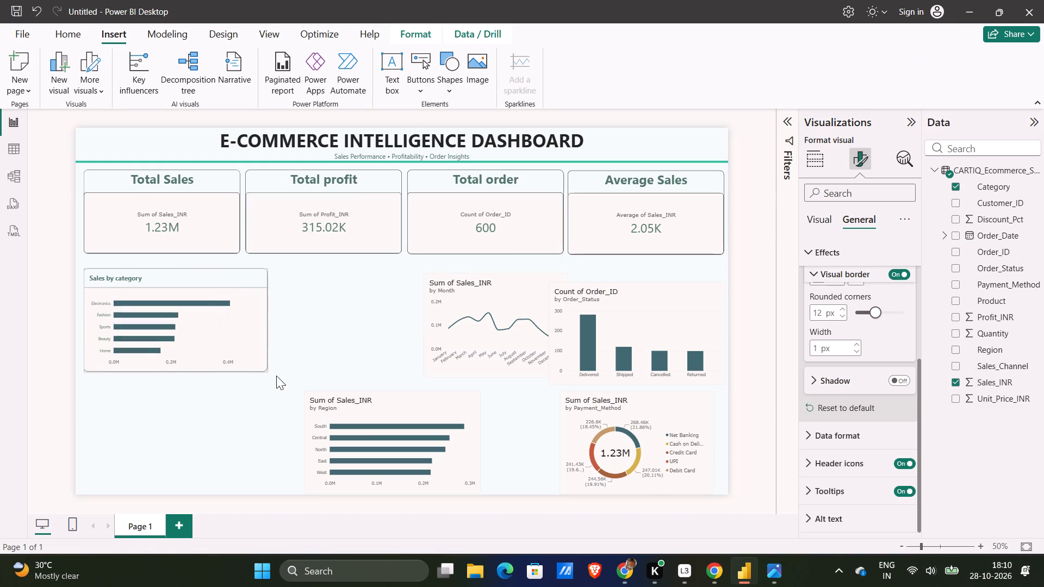
pyautogui.moveTo(276, 376); pyautogui.dragTo(285, 378)
pyautogui.hotkey('alt', 'Tab')
pyautogui.hotkey('alt', 'Tab')
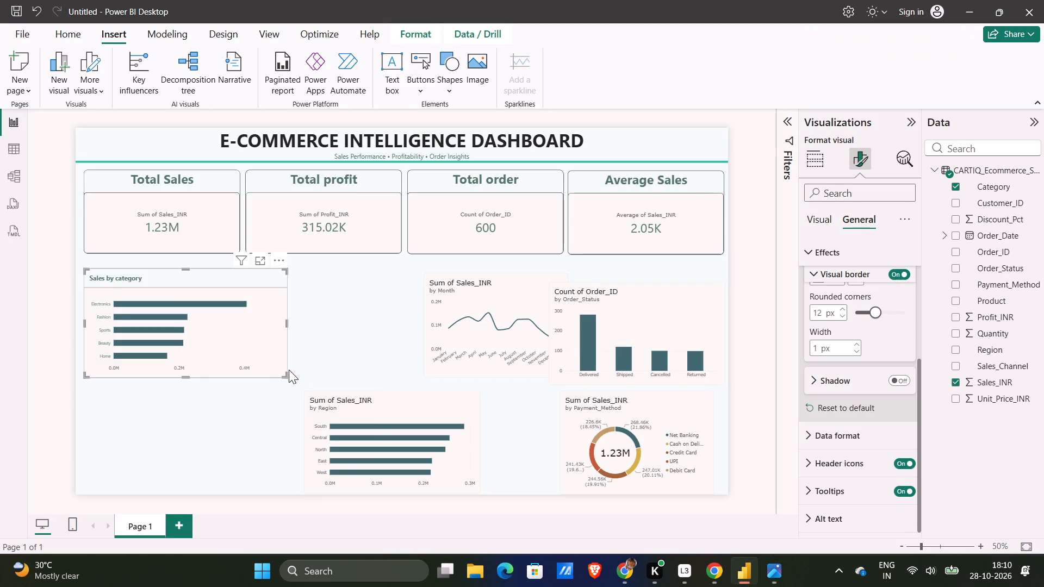
pyautogui.moveTo(288, 374); pyautogui.dragTo(308, 365)
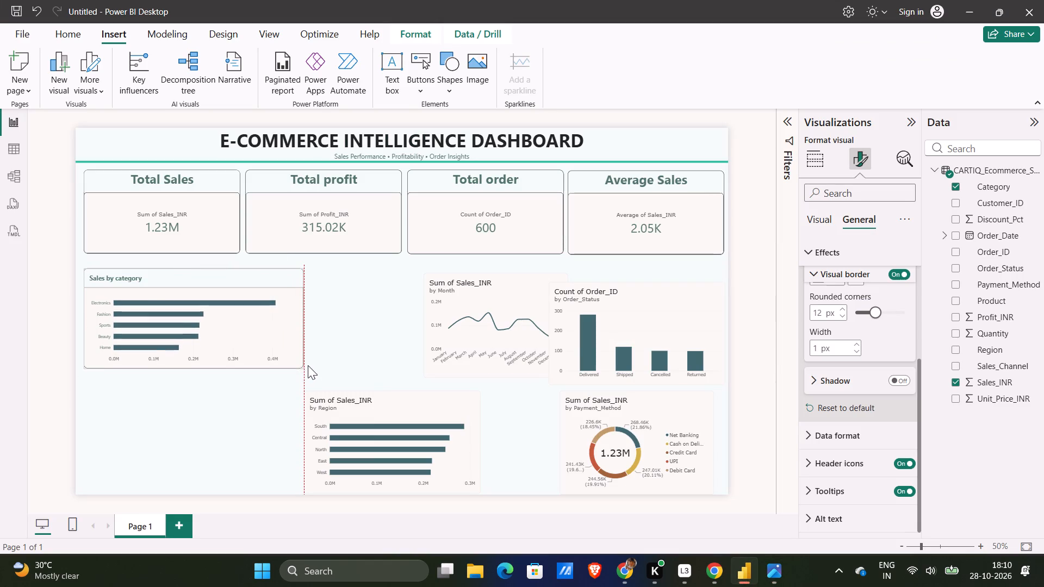
pyautogui.moveTo(308, 365); pyautogui.dragTo(311, 363)
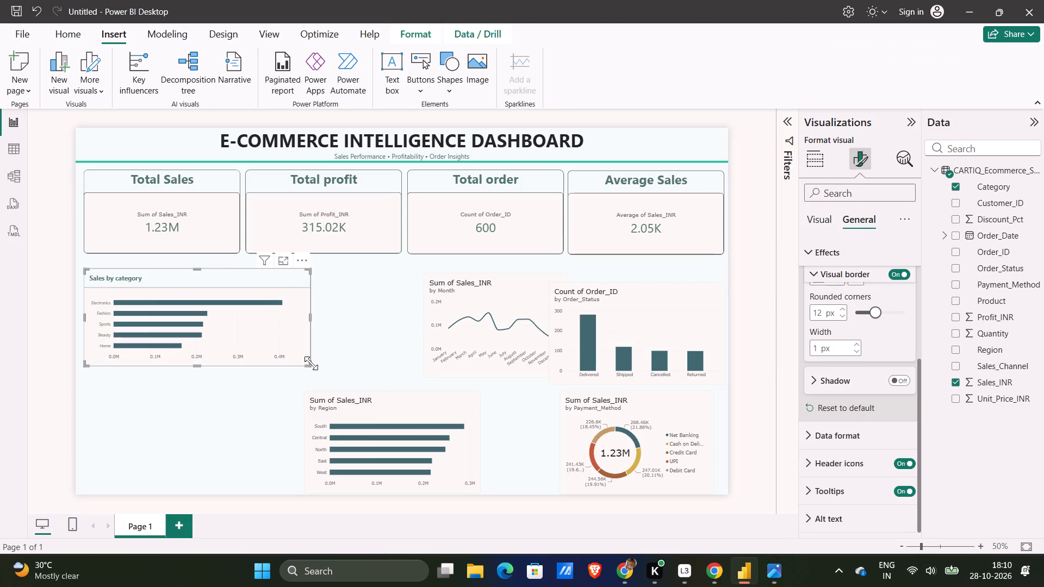
# Move the monthly sales line chart directly below the sales-by-category chart, as in the CARTIQ reference layout.
pyautogui.hotkey('alt', 'Tab')
pyautogui.hotkey('alt', 'Tab')
pyautogui.moveTo(537, 335); pyautogui.dragTo(234, 440)
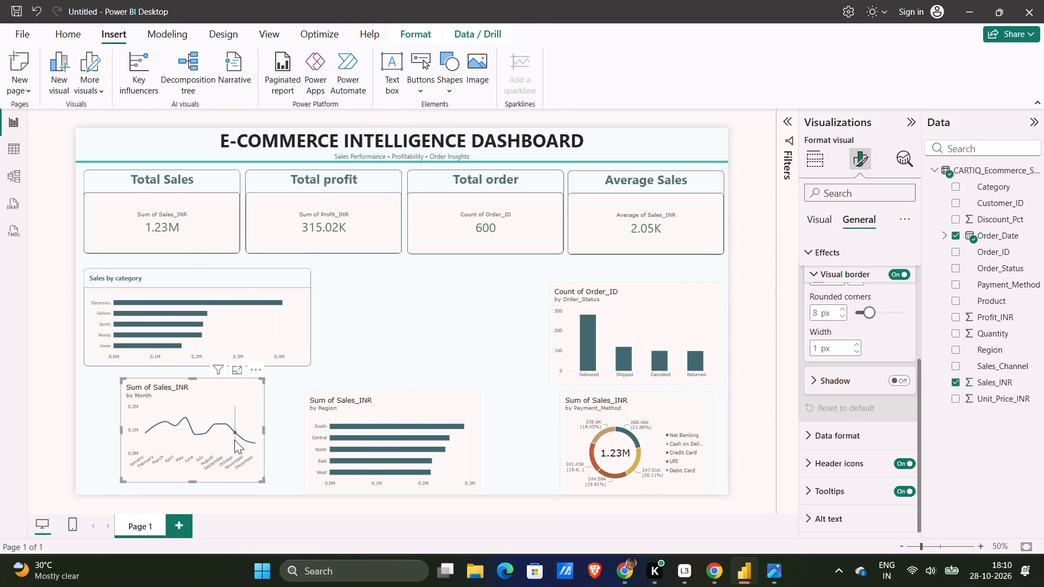
# After checking the CARTIQ reference, reposition the sales-by-region chart in the bottom row, between the monthly sales and payment-method charts.
pyautogui.hotkey('alt', 'Tab')
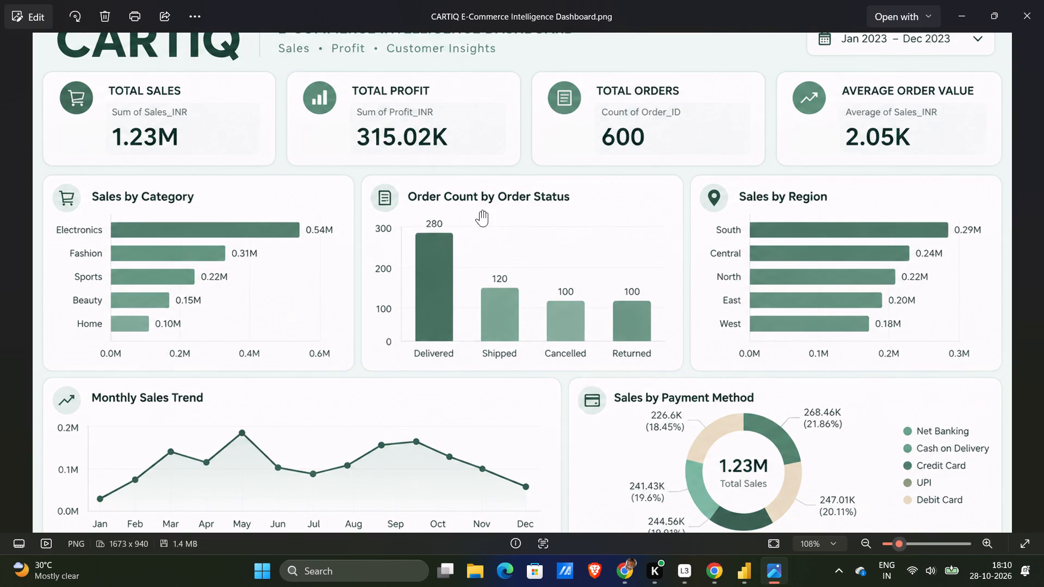
pyautogui.hotkey('alt', 'Tab')
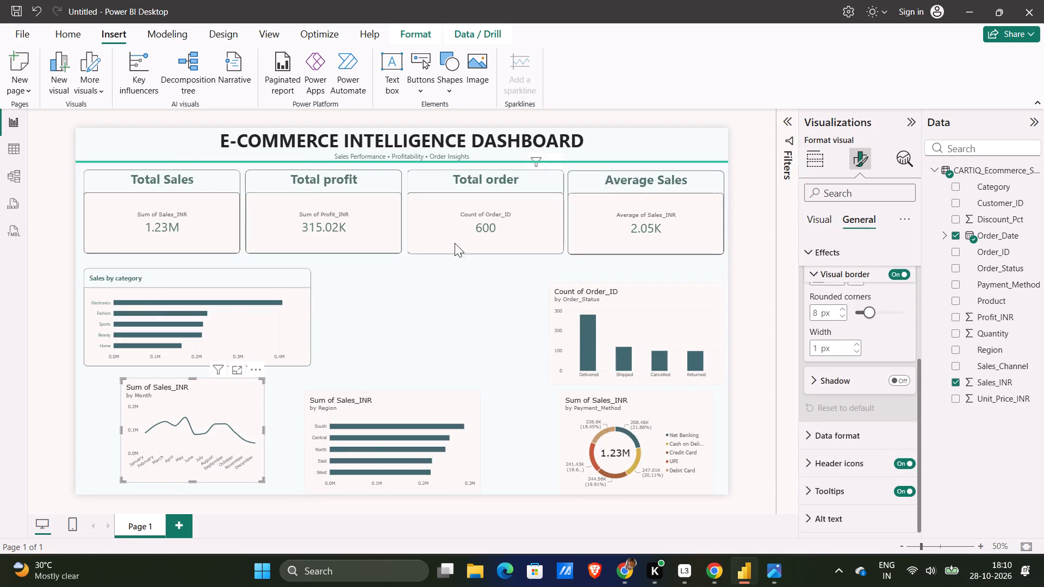
pyautogui.moveTo(428, 411); pyautogui.dragTo(464, 307)
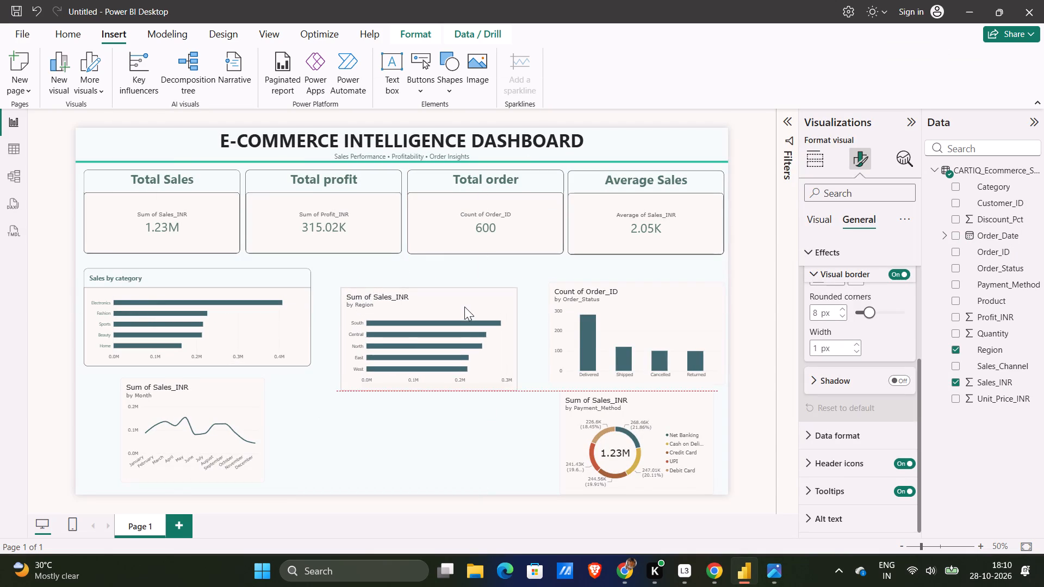
pyautogui.moveTo(464, 307); pyautogui.dragTo(467, 403)
# Move the order-status column chart beside the sales-by-category chart, aligned with its top edge, as in the CARTIQ reference.
pyautogui.hotkey('alt', 'Tab')
pyautogui.hotkey('alt', 'Tab')
pyautogui.moveTo(650, 351); pyautogui.dragTo(579, 344)
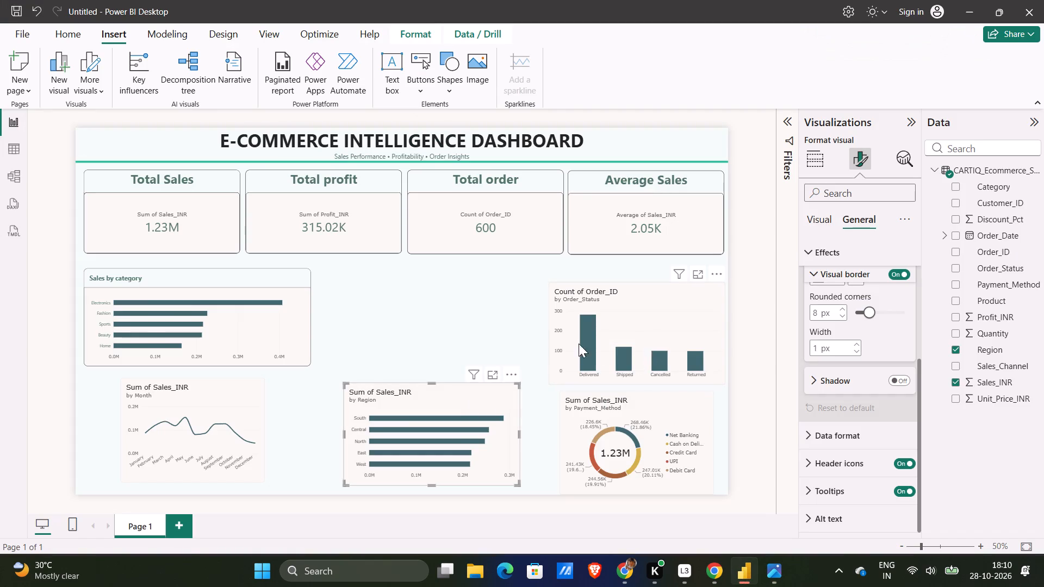
pyautogui.moveTo(579, 344); pyautogui.dragTo(432, 336)
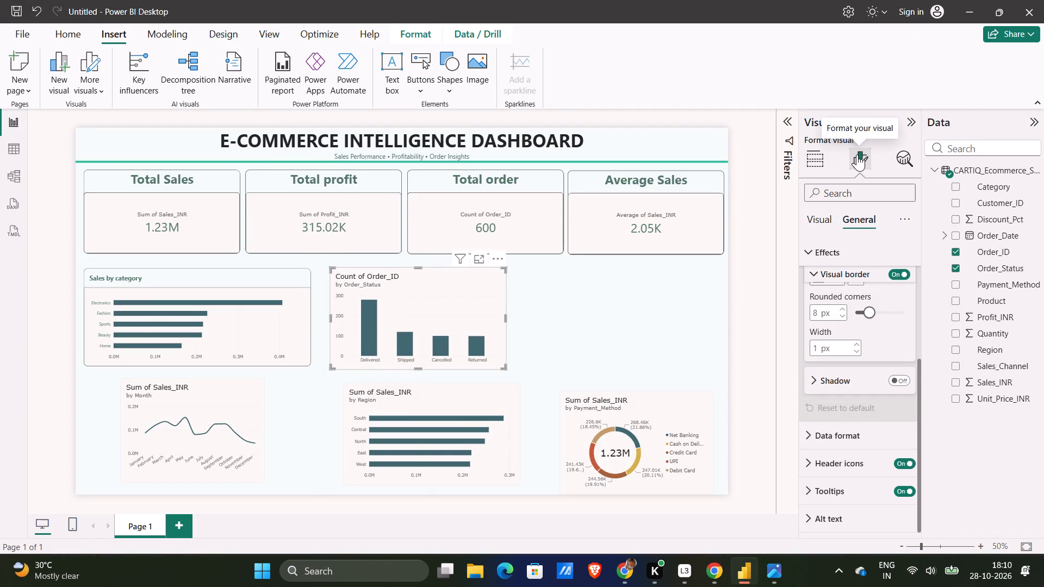
# Examine the order-status chart's title and effects settings and the wording of its title in the CARTIQ reference.
pyautogui.click(908, 161)
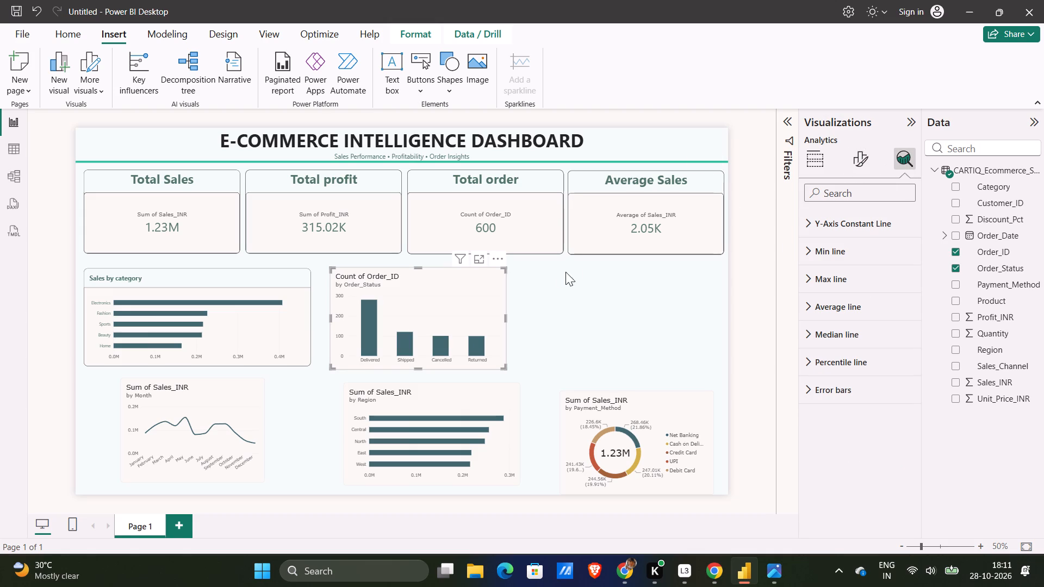
pyautogui.click(846, 166)
pyautogui.click(872, 148)
pyautogui.click(866, 165)
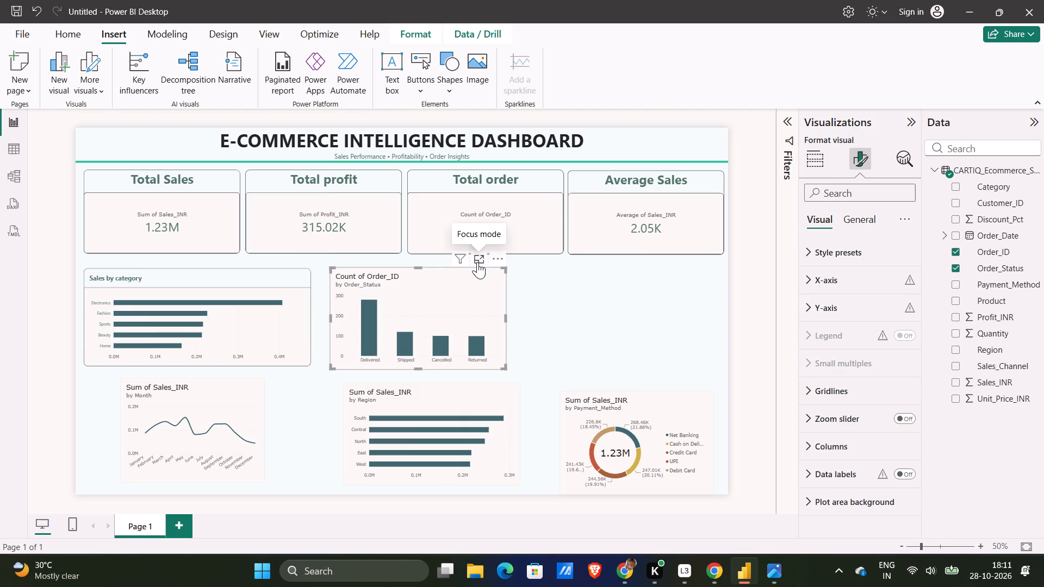
pyautogui.click(419, 299)
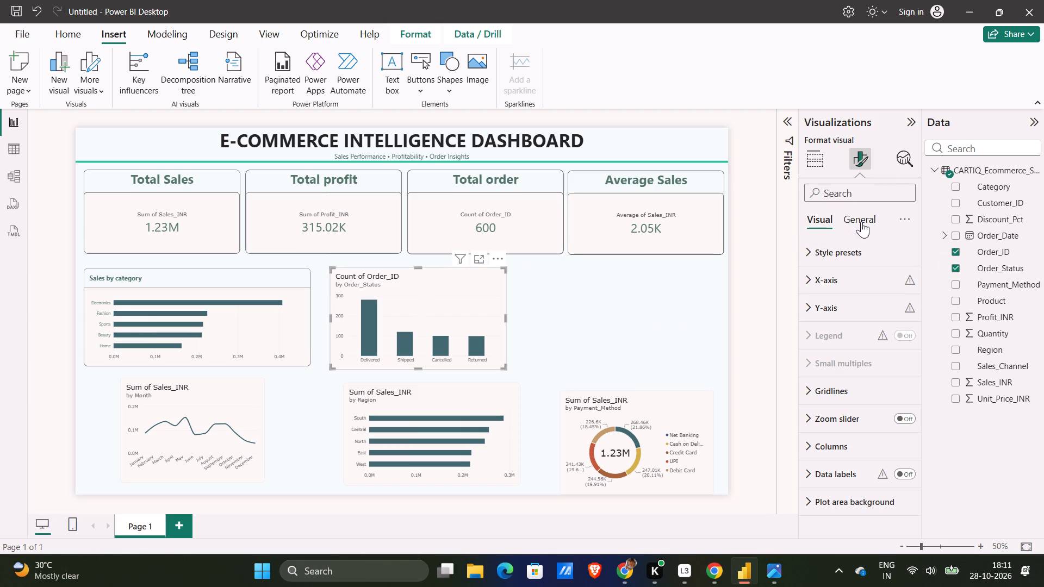
pyautogui.click(861, 221)
pyautogui.scroll(-1, 841, 366)
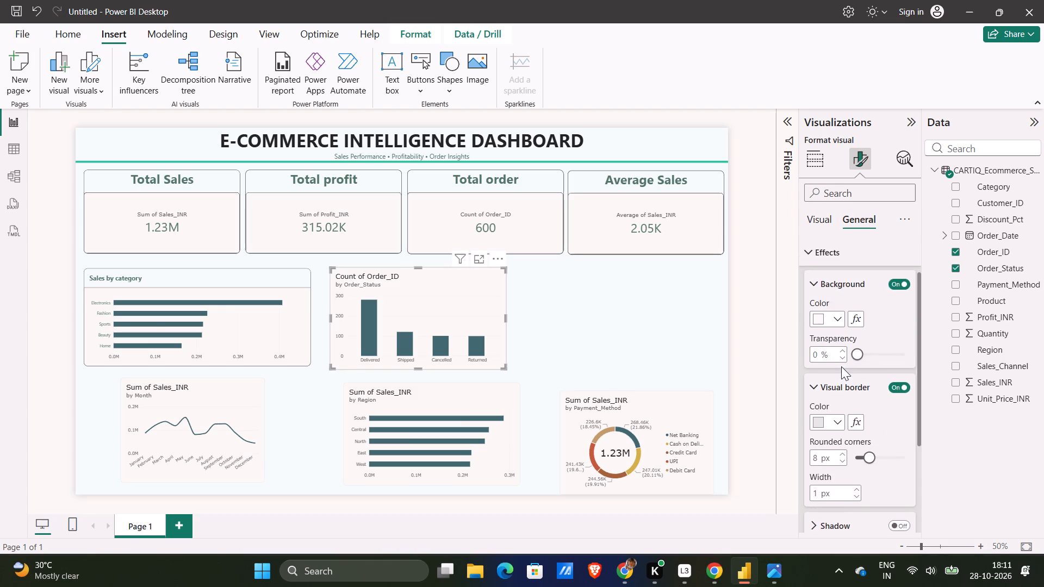
pyautogui.scroll(-3, 841, 366)
pyautogui.scroll(4, 841, 366)
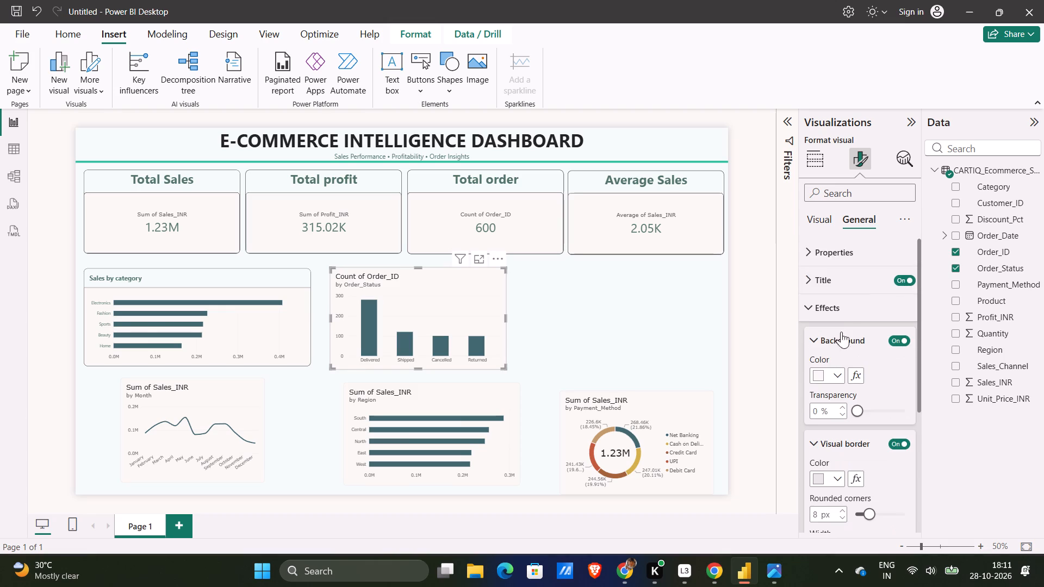
pyautogui.click(842, 340)
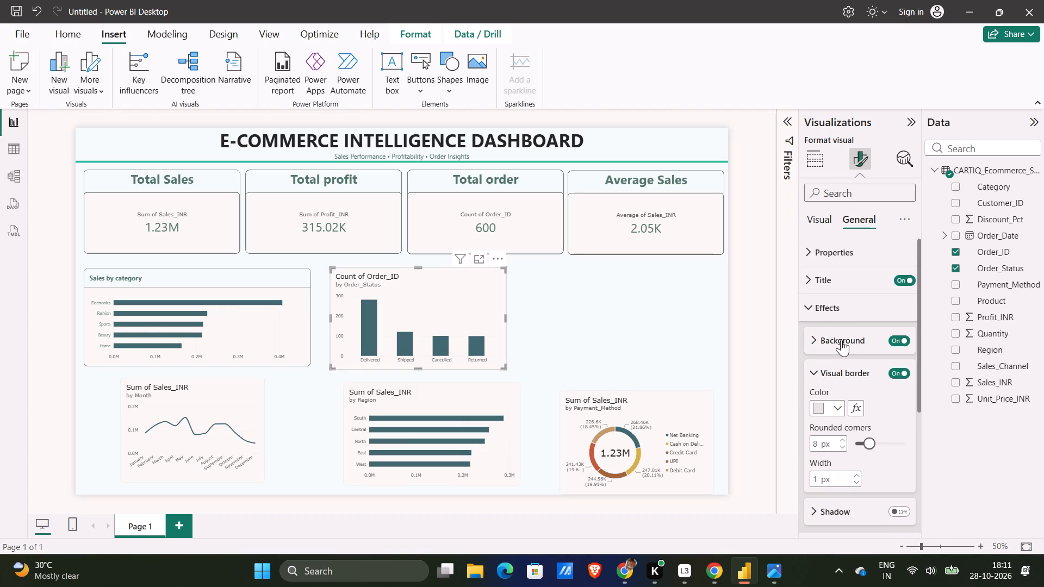
pyautogui.click(841, 340)
pyautogui.click(824, 284)
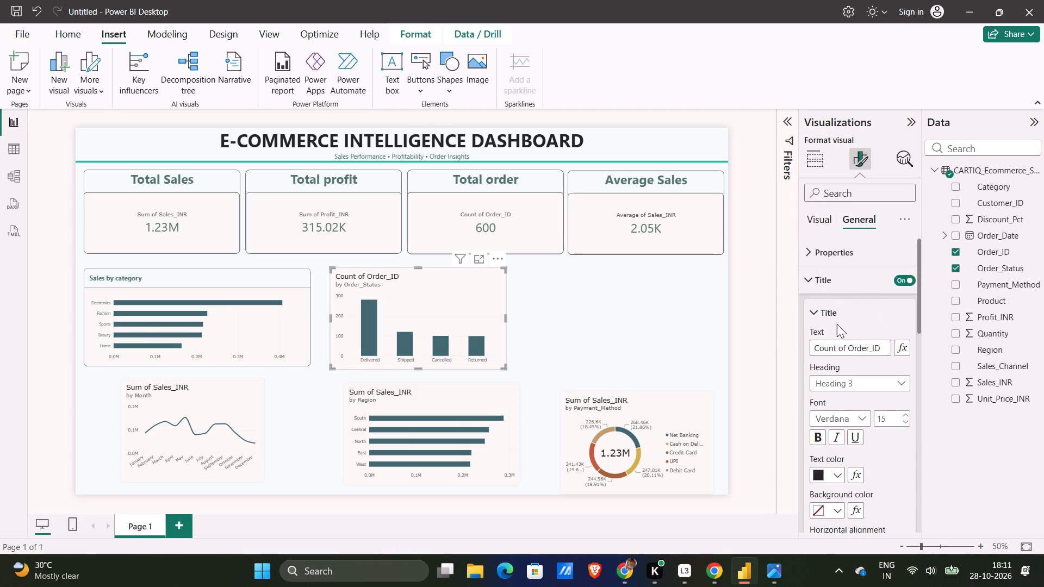
pyautogui.hotkey('alt', 'Tab')
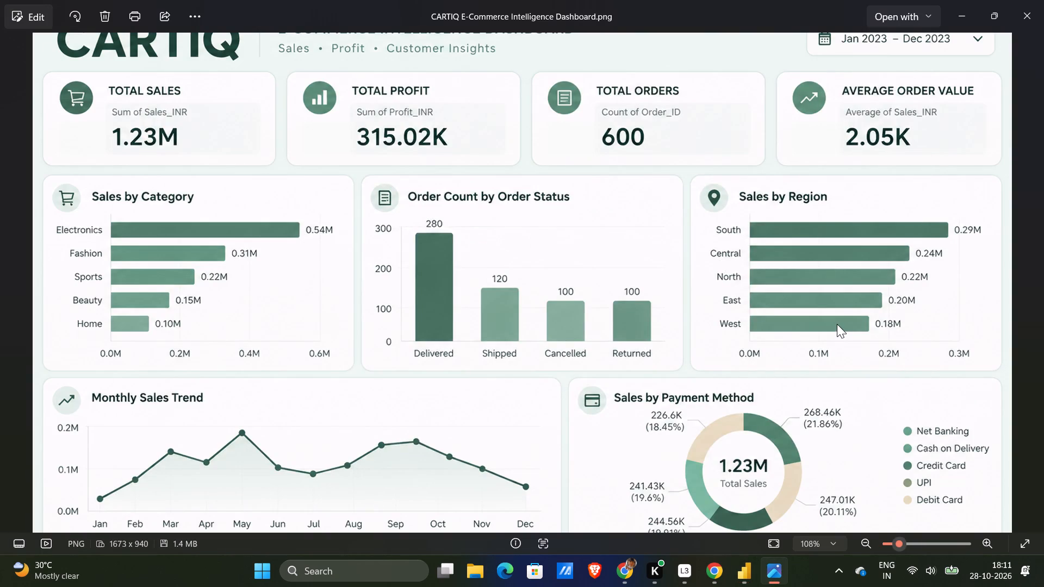
pyautogui.hotkey('alt', 'Tab')
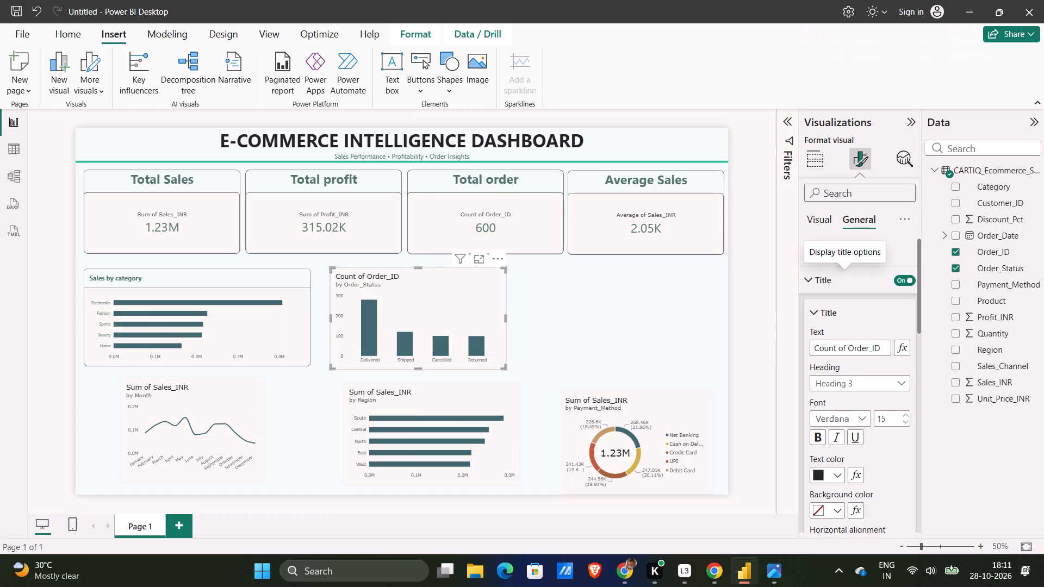
pyautogui.hotkey('alt', 'Tab')
pyautogui.moveTo(408, 198); pyautogui.dragTo(424, 198)
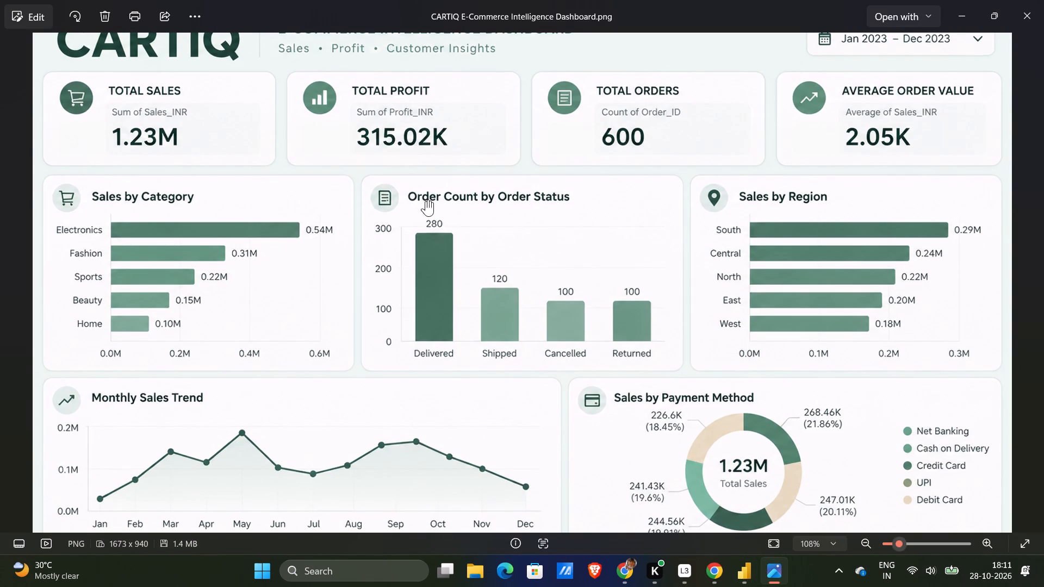
pyautogui.hotkey('alt', 'Tab')
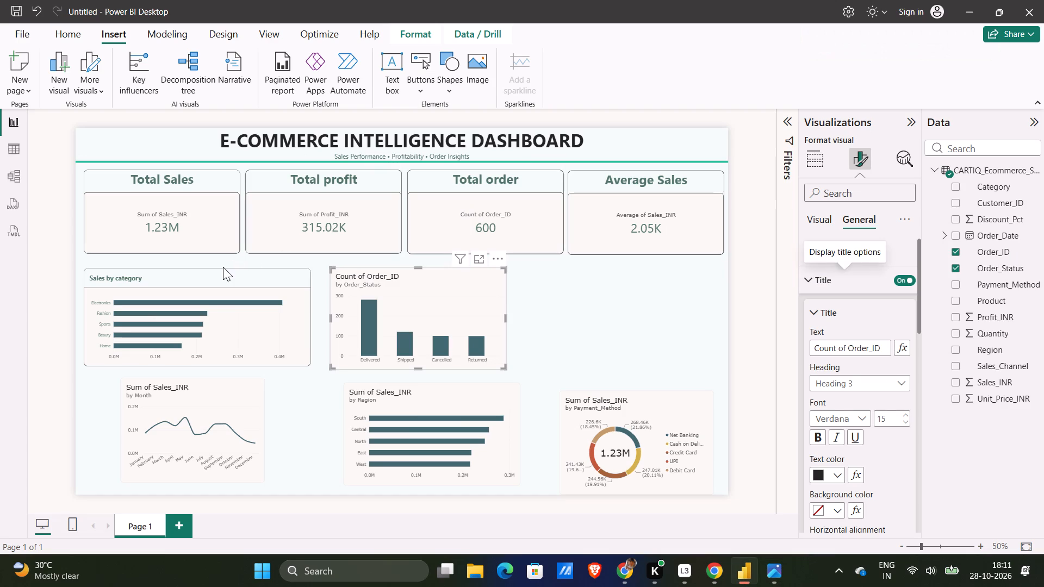
# Capitalise the sales-by-category chart's title so it reads "Sales By Category".
pyautogui.click(223, 272)
pyautogui.click(843, 347)
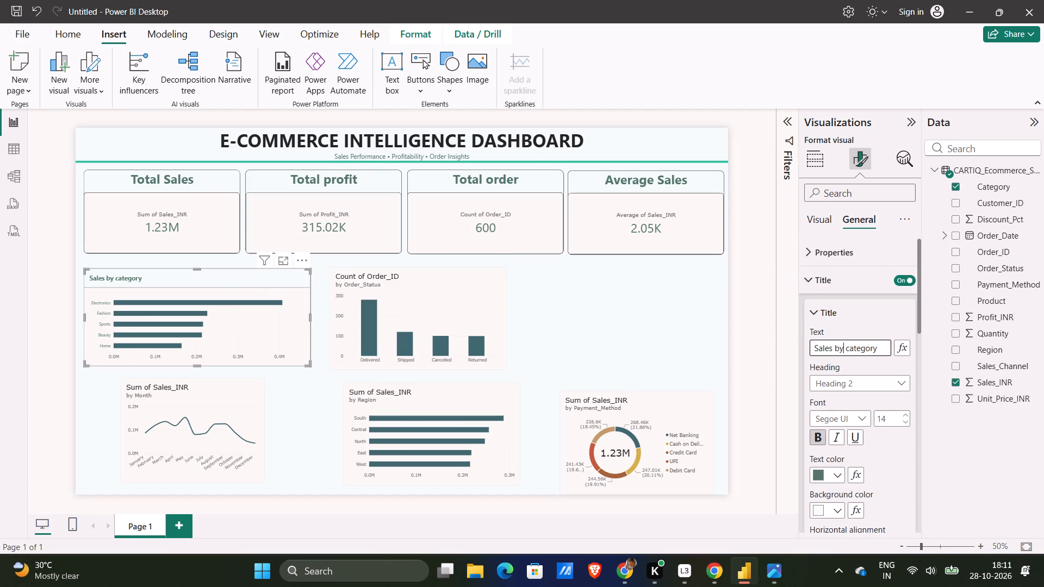
pyautogui.click(840, 347)
pyautogui.press('BackSpace')
pyautogui.hotkey('shift', 'b')
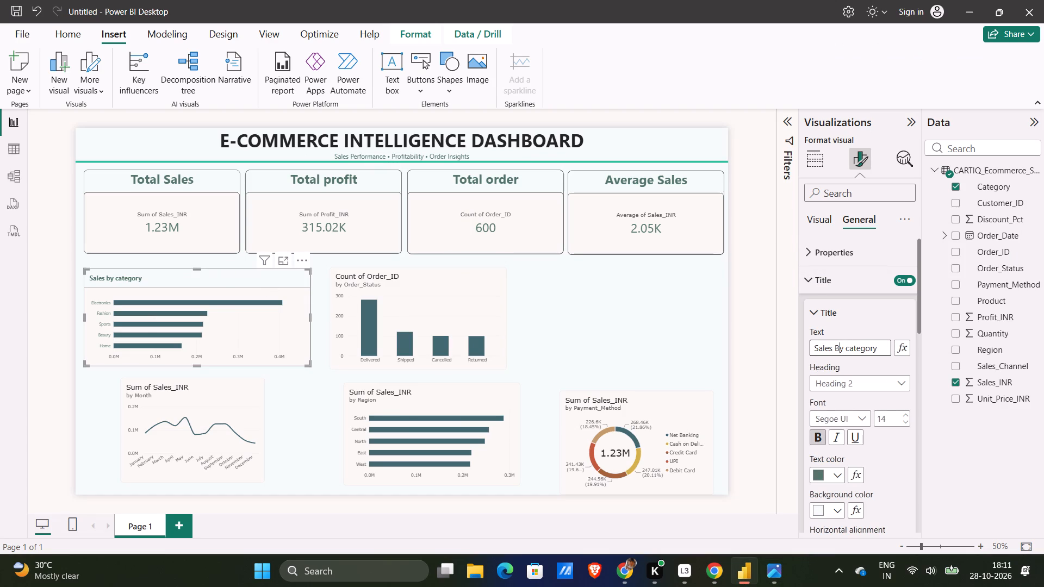
pyautogui.click(852, 347)
pyautogui.press('Left')
pyautogui.press('BackSpace')
pyautogui.hotkey('shift', 'c')
pyautogui.click(608, 293)
# Retitle the order-status column chart "Order Count By Order Status", checking the wording against the CARTIQ reference.
pyautogui.click(438, 317)
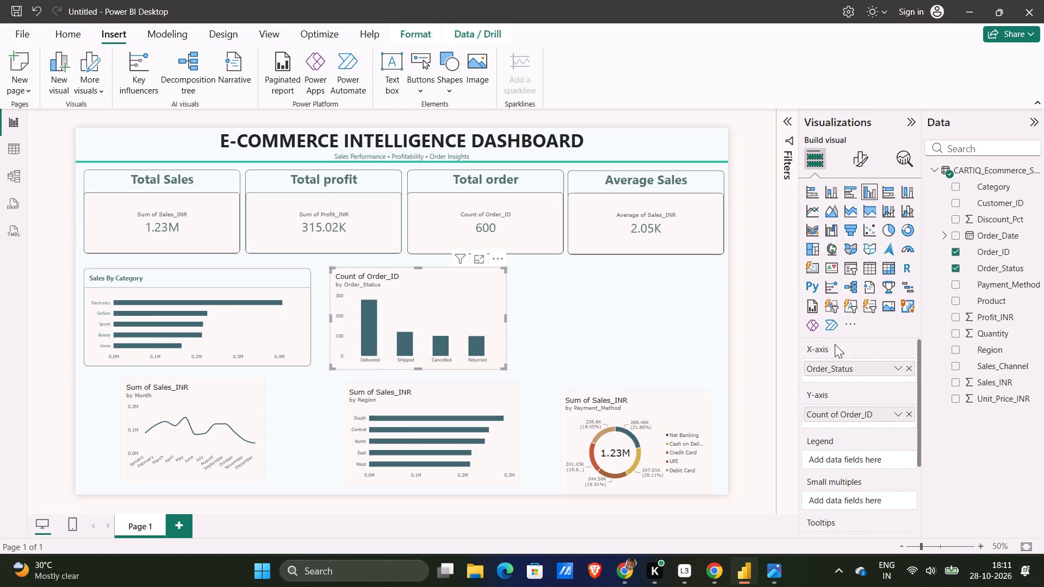
pyautogui.click(860, 155)
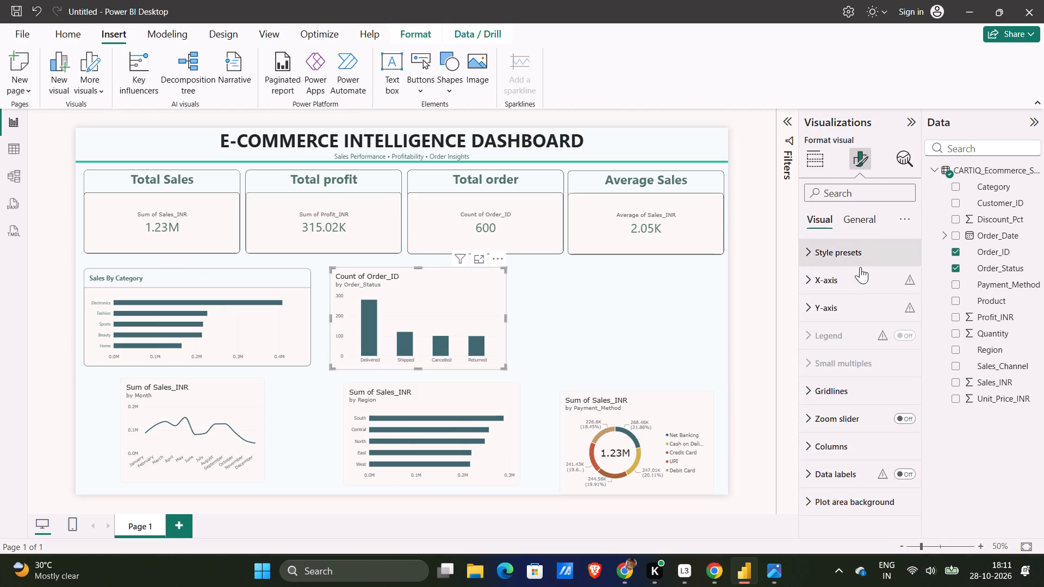
pyautogui.click(855, 221)
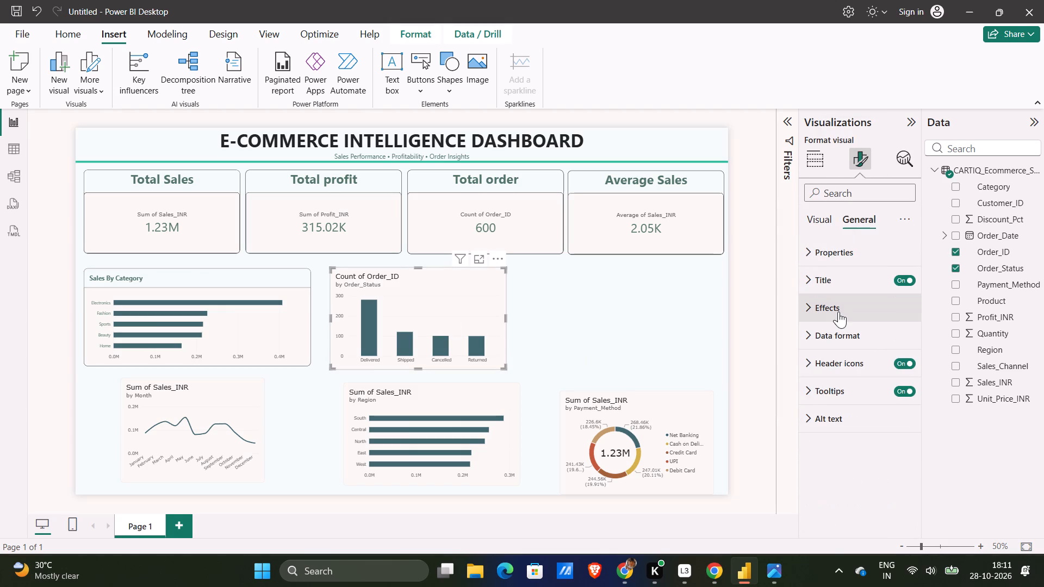
pyautogui.click(839, 283)
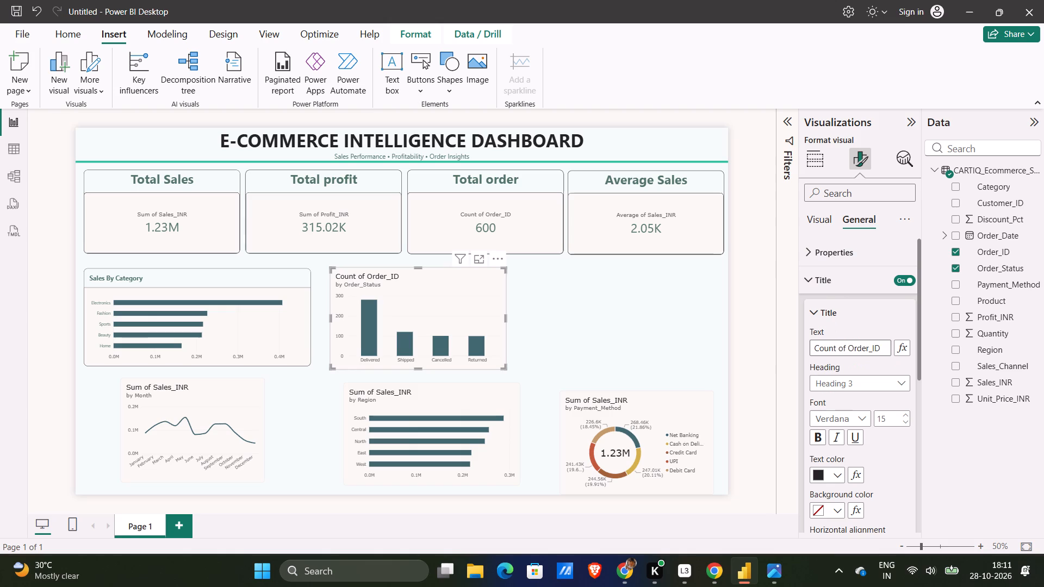
pyautogui.tripleClick(831, 346)
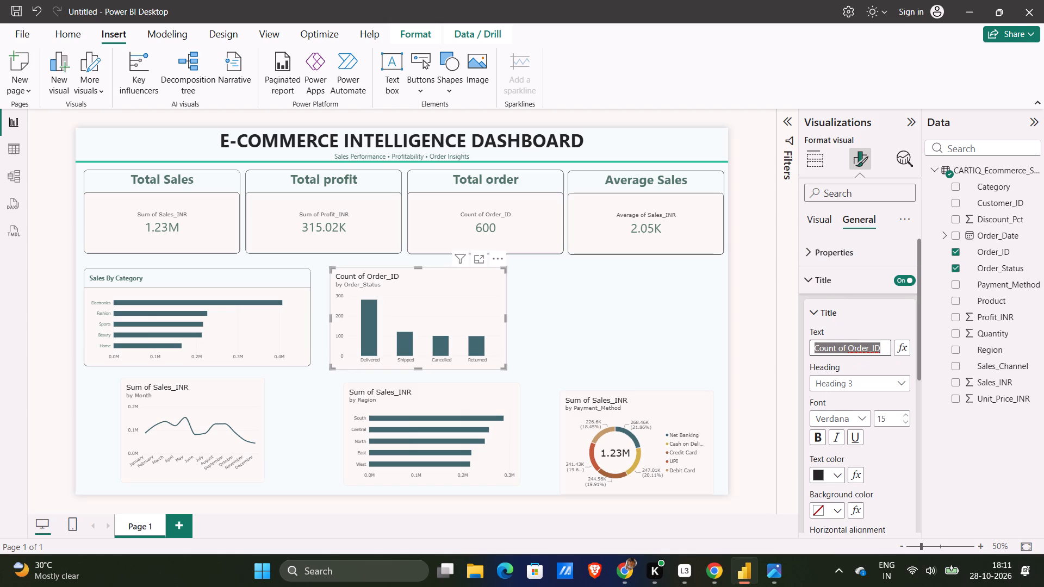
pyautogui.hotkey('shift', 'o')
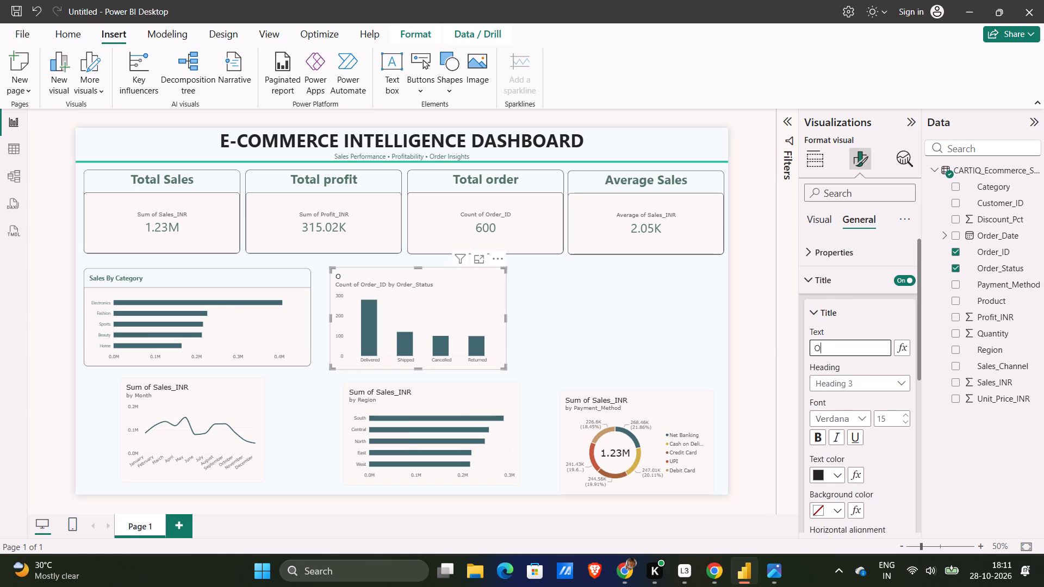
pyautogui.write('rder')
pyautogui.press('space')
pyautogui.write('Count BY')
pyautogui.press('BackSpace')
pyautogui.press('y')
pyautogui.hotkey('alt', 'Tab')
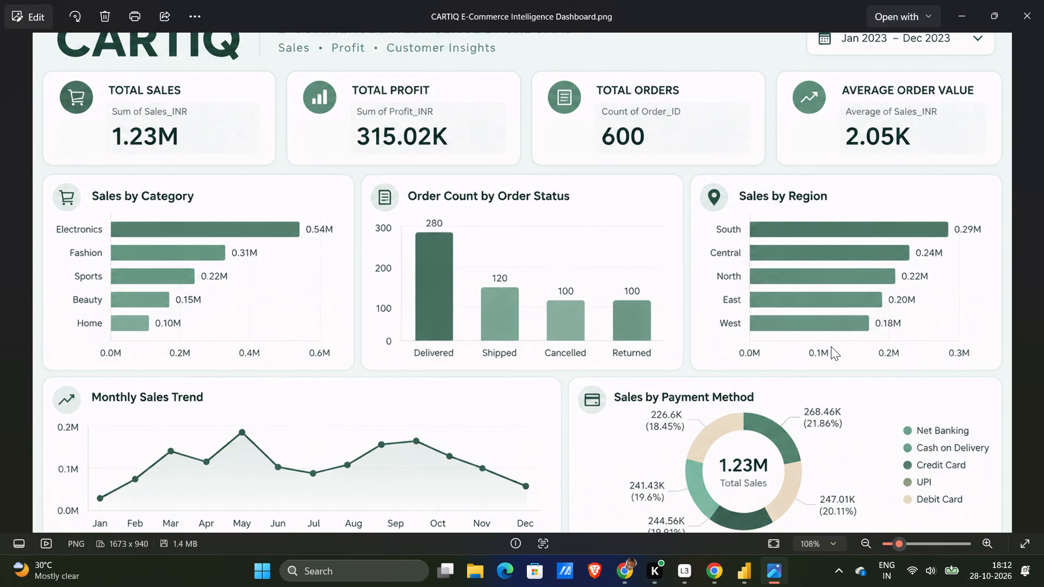
pyautogui.hotkey('alt', 'Tab')
pyautogui.press('space')
pyautogui.write('Order Status')
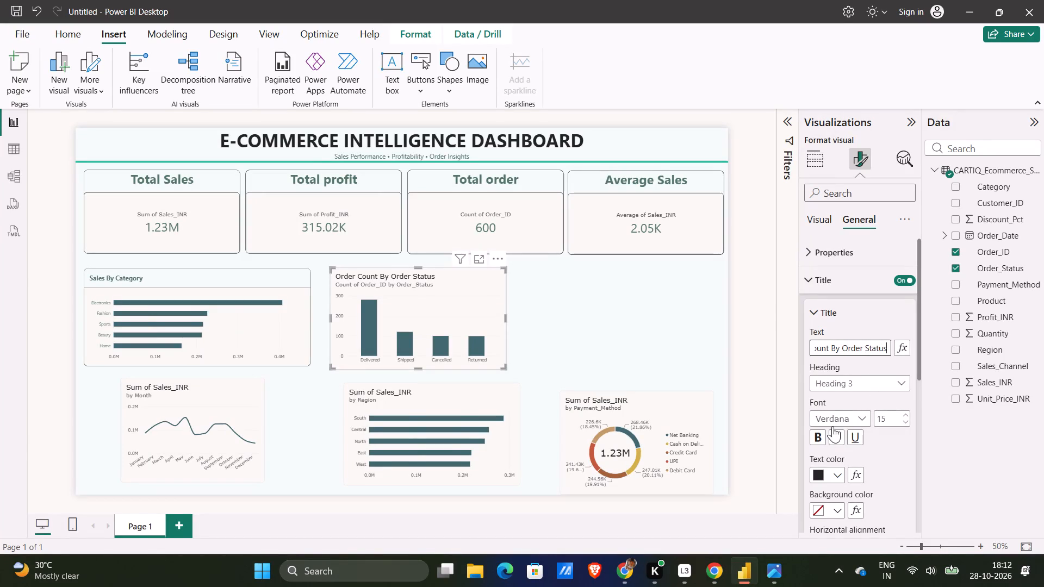
# Format the order-status chart's title in bold Segoe UI, size 12, with the recent muted green text colour and off-white background.
pyautogui.click(838, 420)
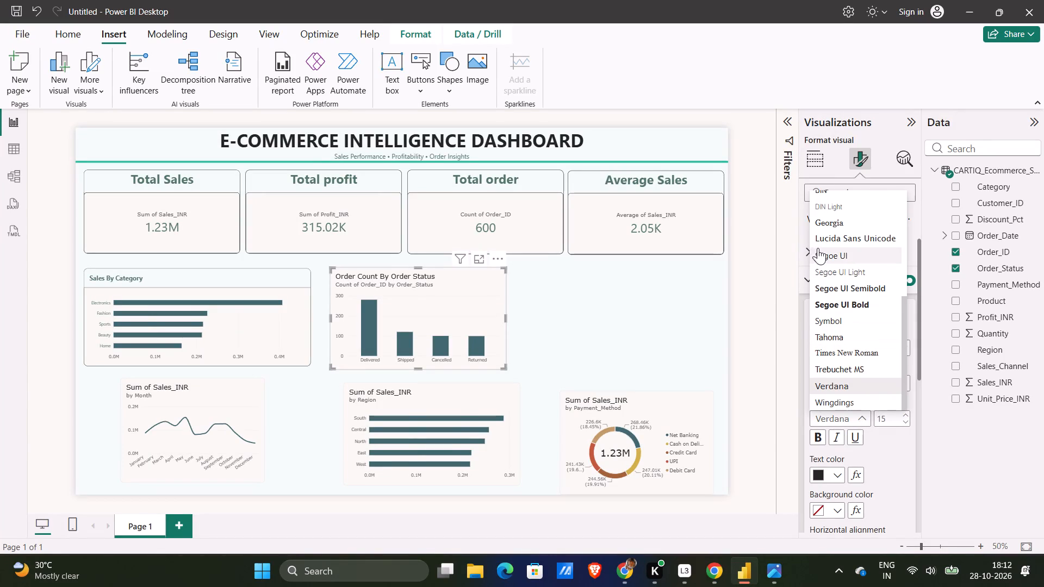
pyautogui.click(818, 252)
pyautogui.click(895, 421)
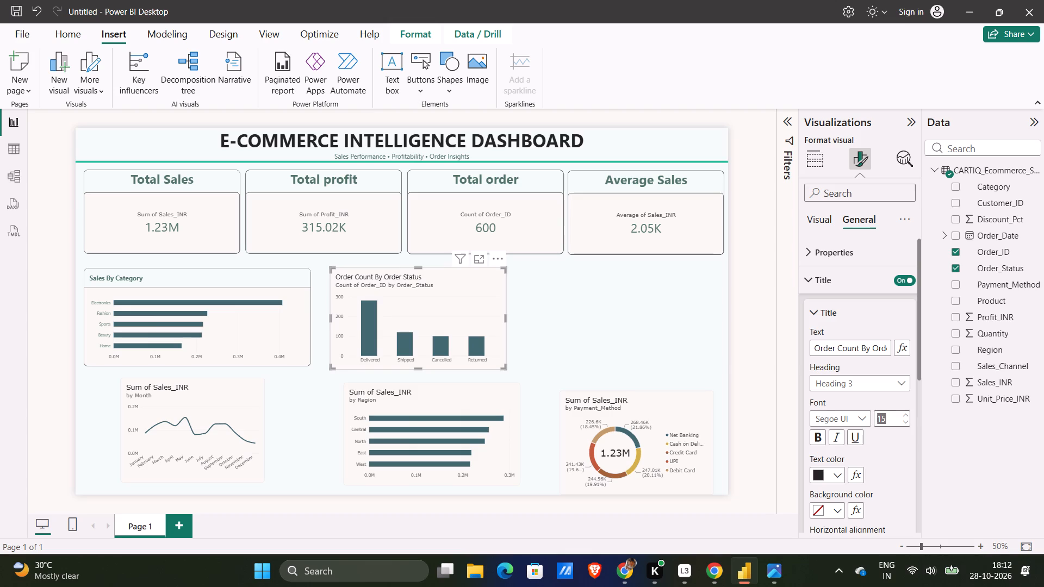
pyautogui.write('12')
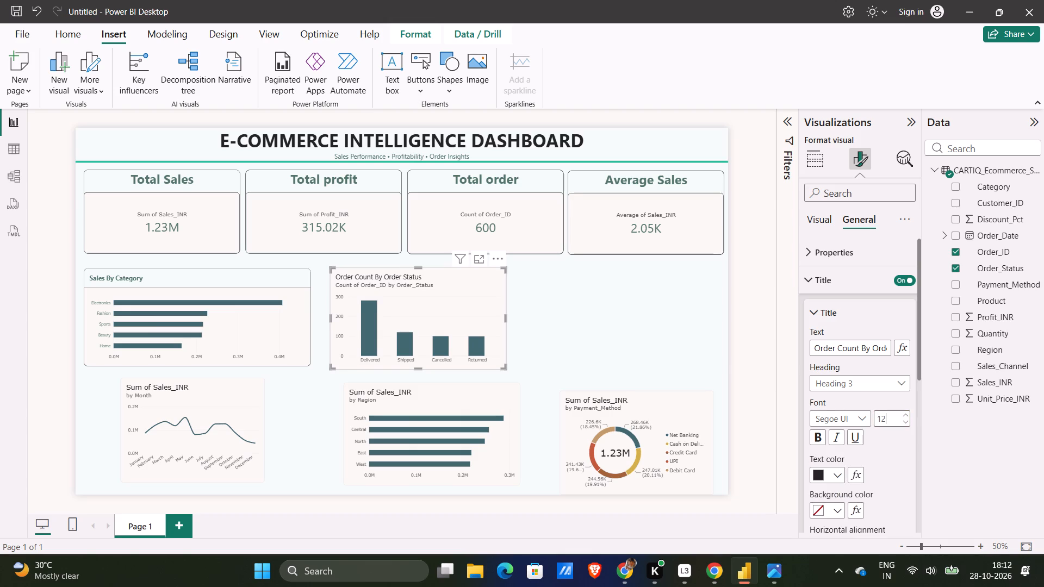
pyautogui.click(822, 438)
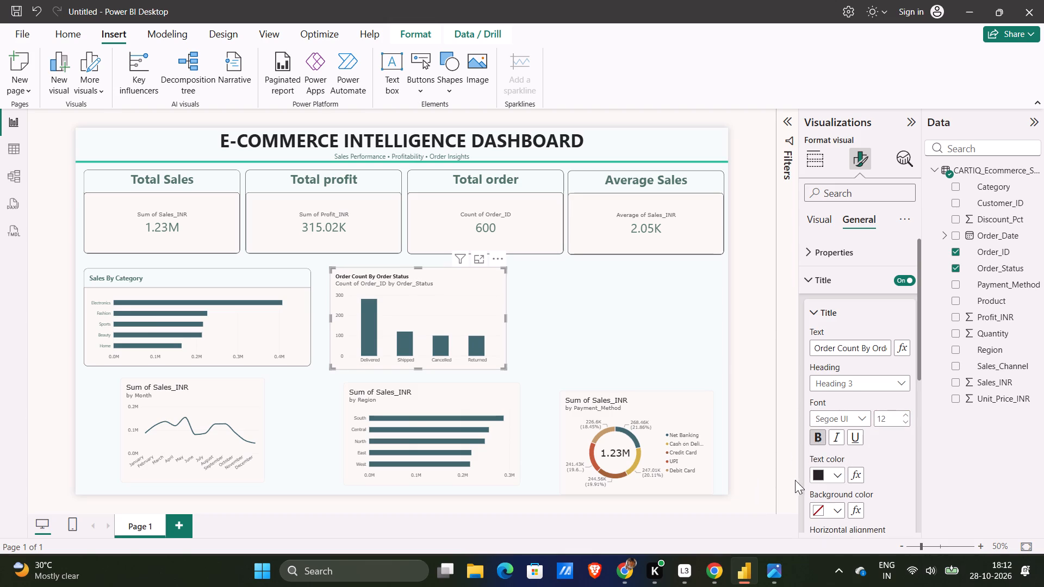
pyautogui.click(827, 472)
pyautogui.click(829, 386)
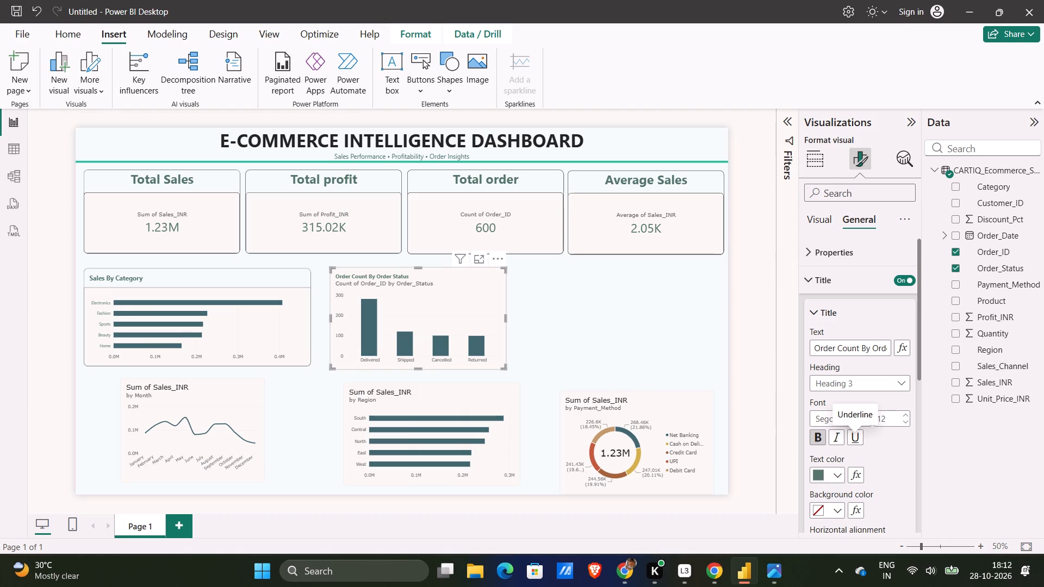
pyautogui.scroll(-1, 879, 476)
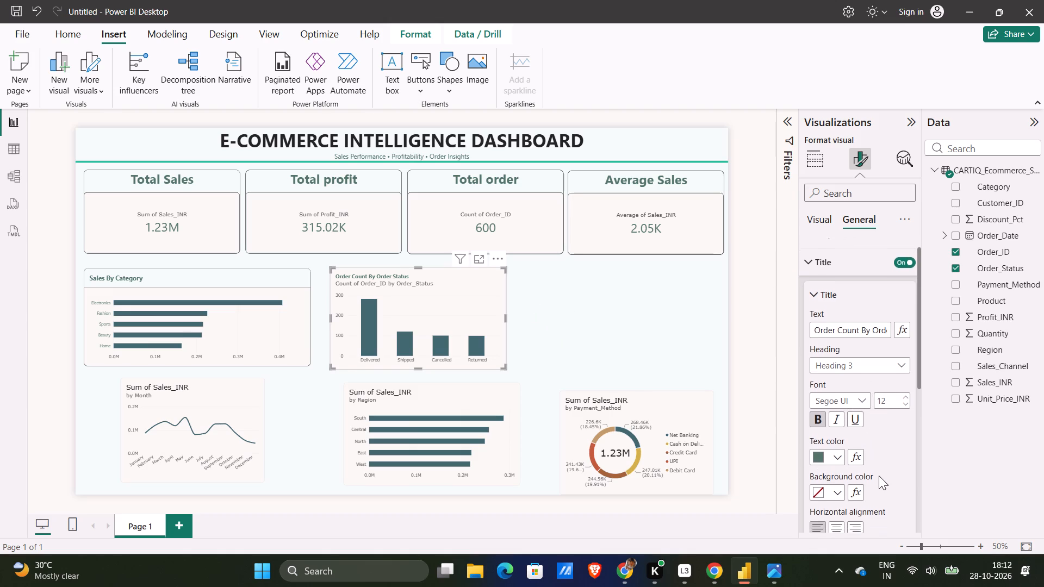
pyautogui.scroll(-1, 879, 476)
pyautogui.click(832, 439)
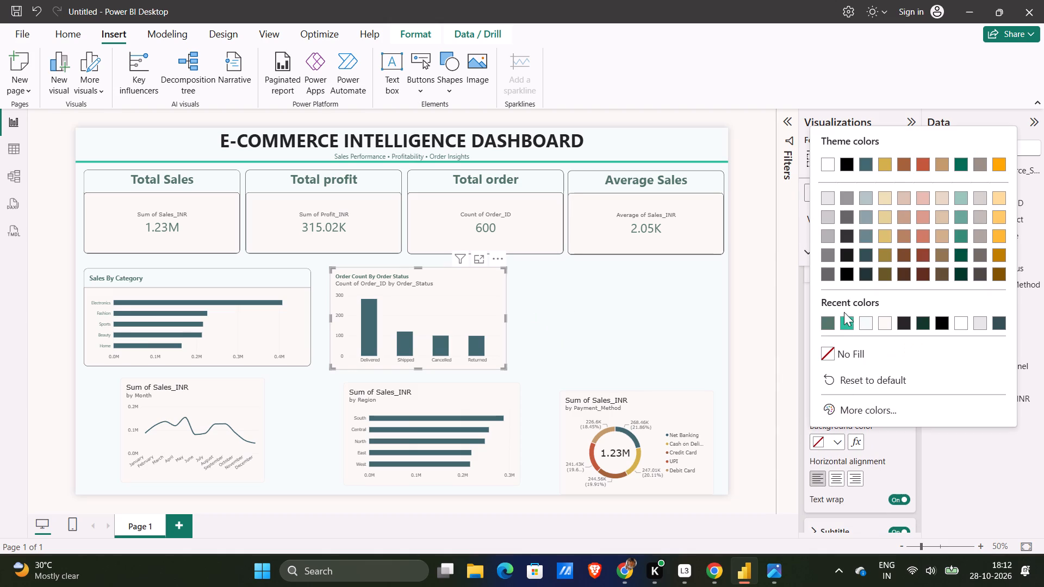
pyautogui.click(868, 323)
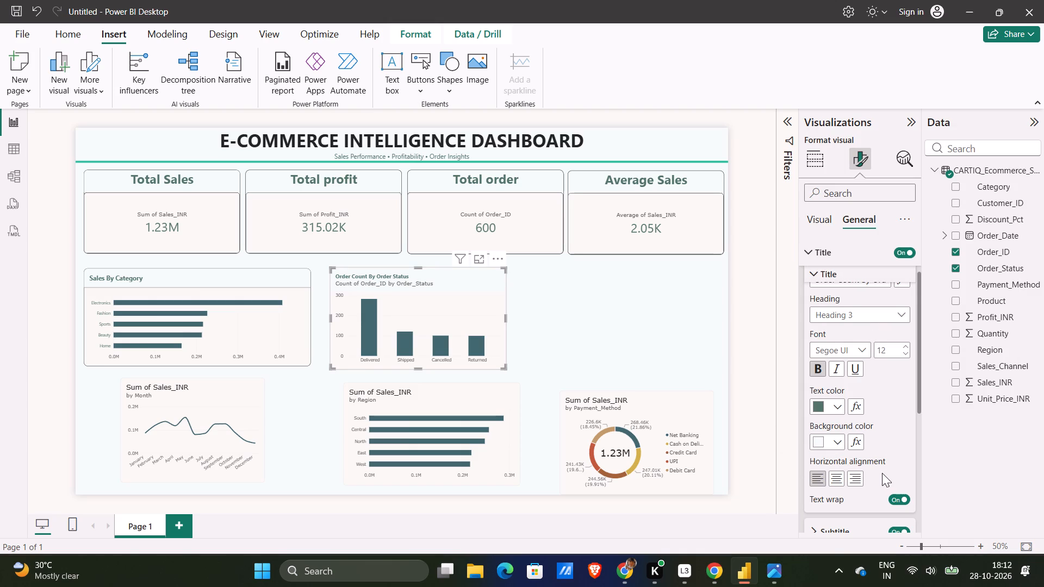
# Turn on the divider beneath the order-status chart's title.
pyautogui.scroll(-2, 882, 473)
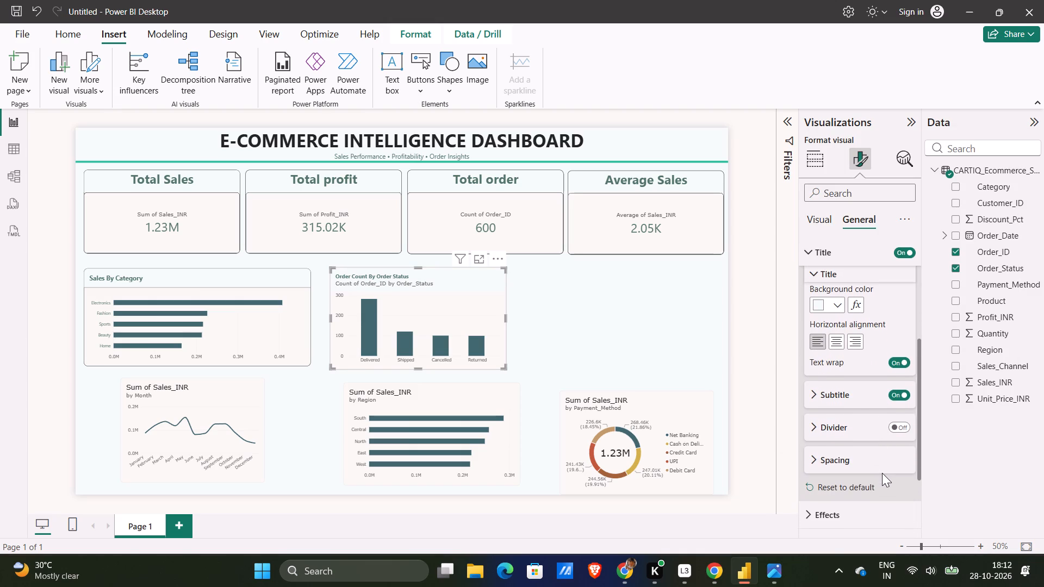
pyautogui.scroll(-2, 882, 473)
pyautogui.click(901, 414)
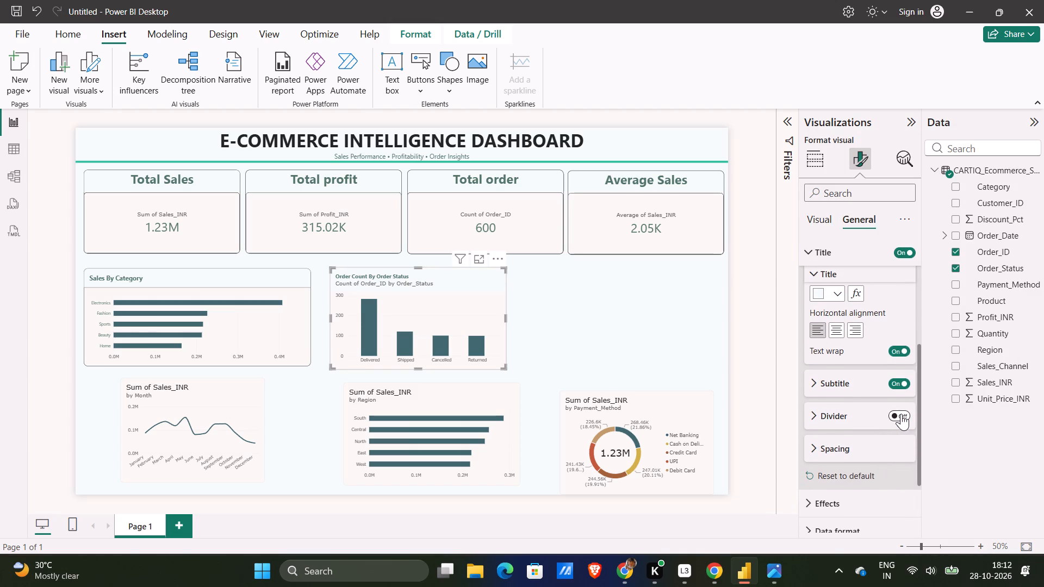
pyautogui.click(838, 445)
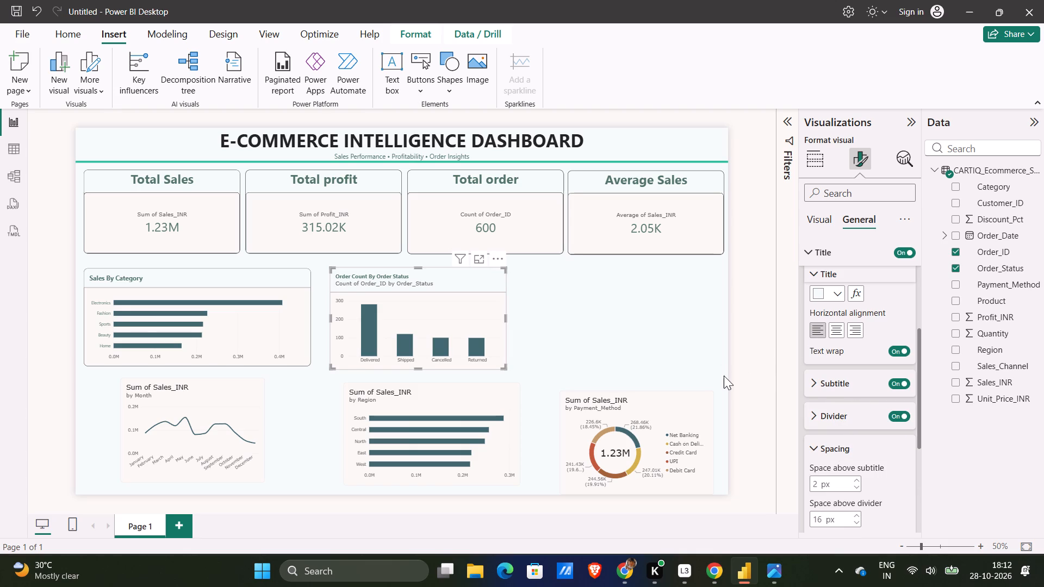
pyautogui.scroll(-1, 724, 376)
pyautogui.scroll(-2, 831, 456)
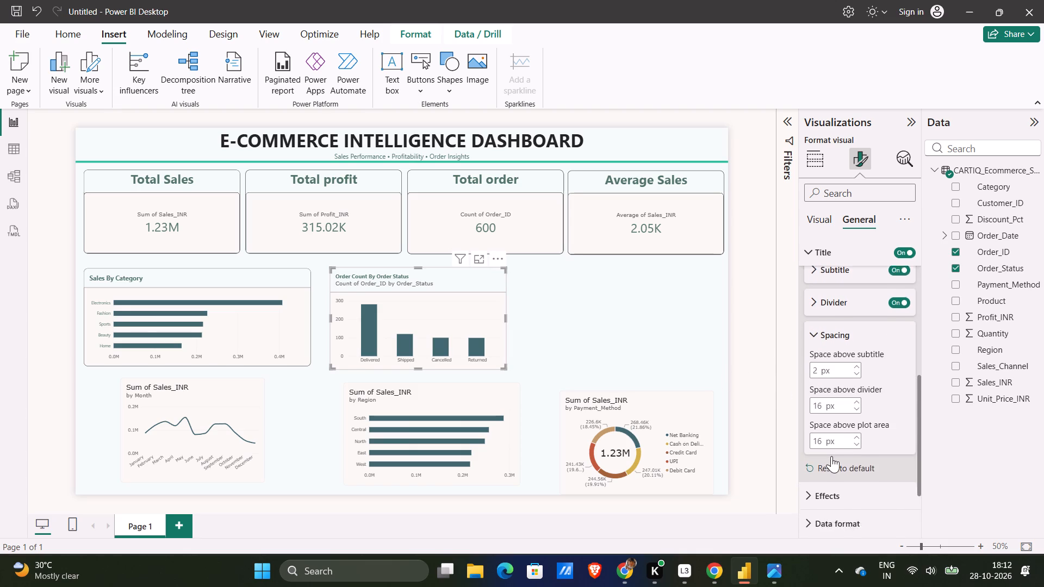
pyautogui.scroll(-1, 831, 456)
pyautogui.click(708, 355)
# Set the rounded corners of the order-status chart's visual border to 12 px.
pyautogui.click(463, 317)
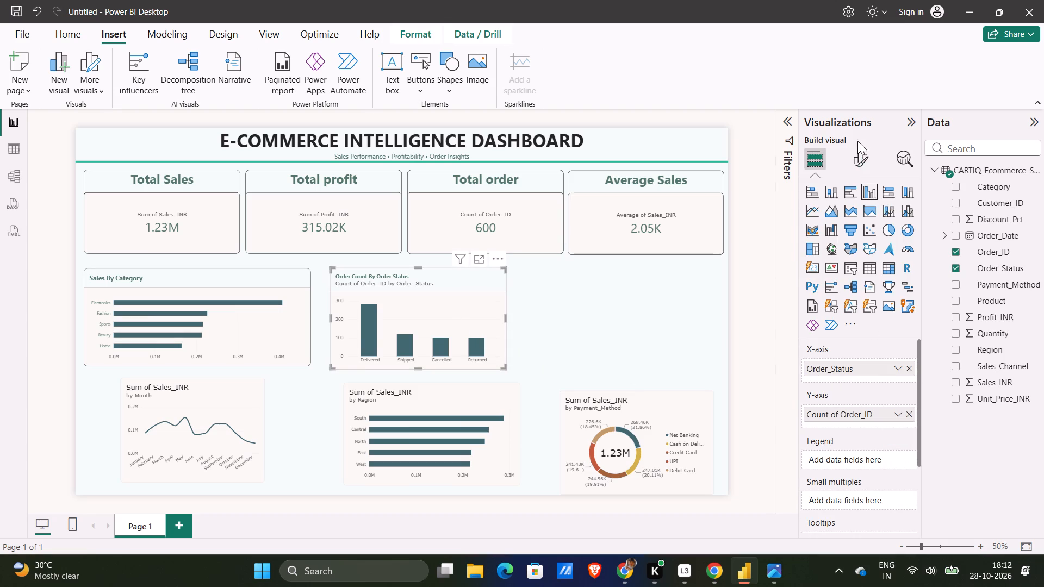
pyautogui.click(861, 160)
pyautogui.scroll(-1, 860, 342)
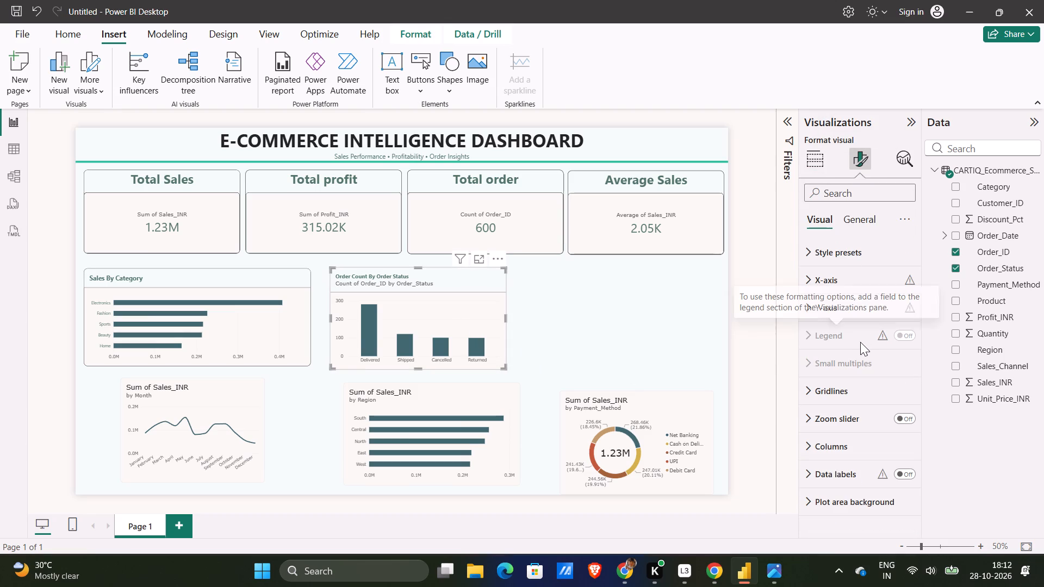
pyautogui.click(862, 224)
pyautogui.click(840, 305)
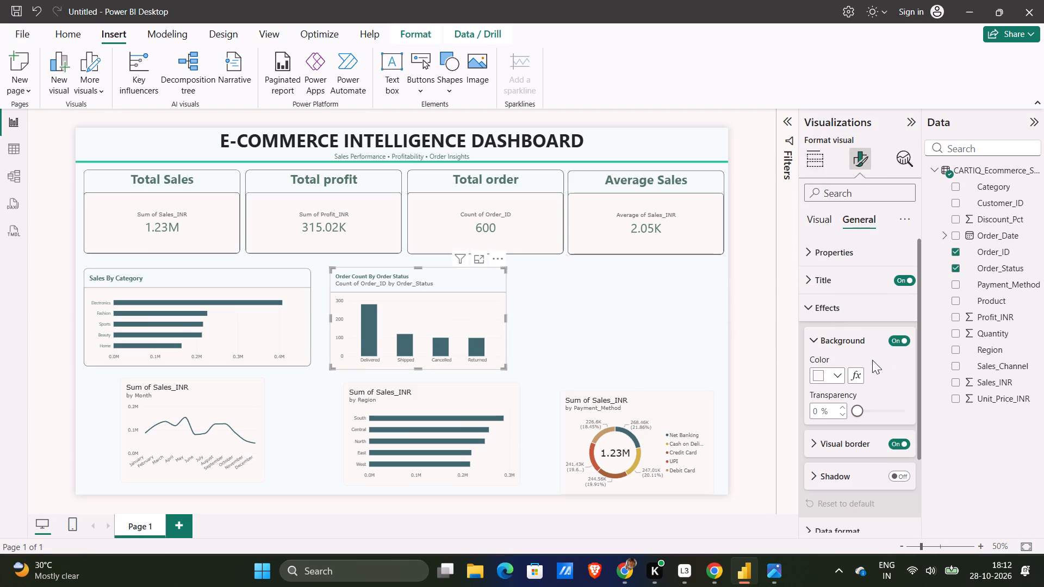
pyautogui.scroll(-1, 872, 359)
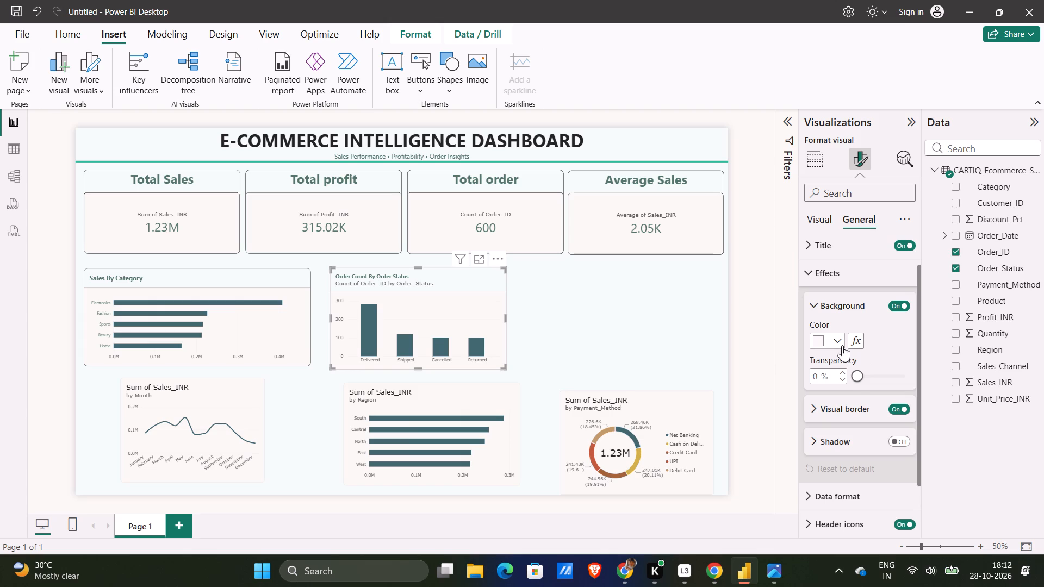
pyautogui.scroll(-1, 853, 388)
pyautogui.click(853, 388)
pyautogui.scroll(-1, 853, 388)
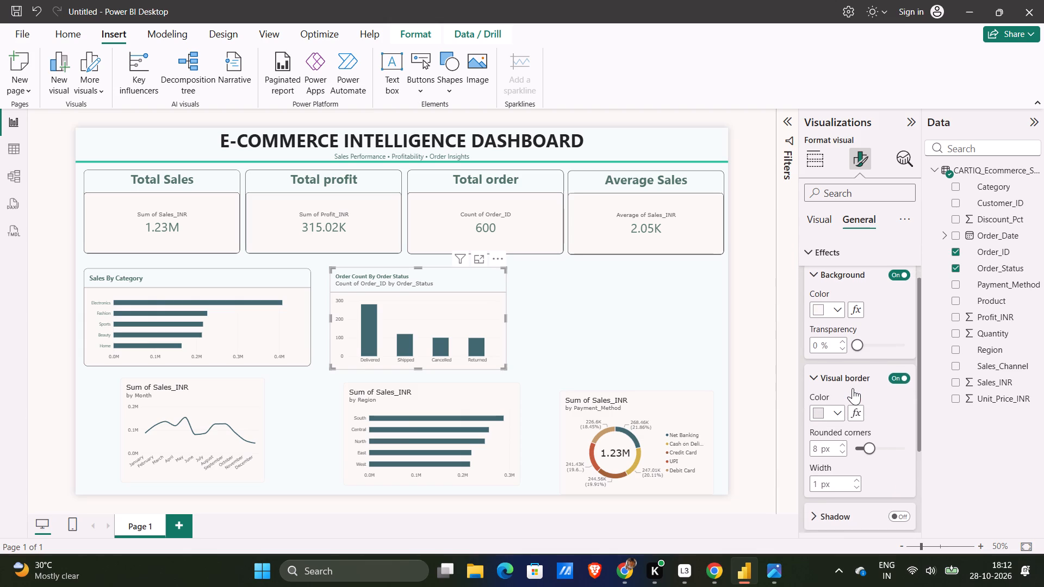
pyautogui.scroll(-1, 853, 388)
pyautogui.click(843, 419)
pyautogui.doubleClick(843, 419)
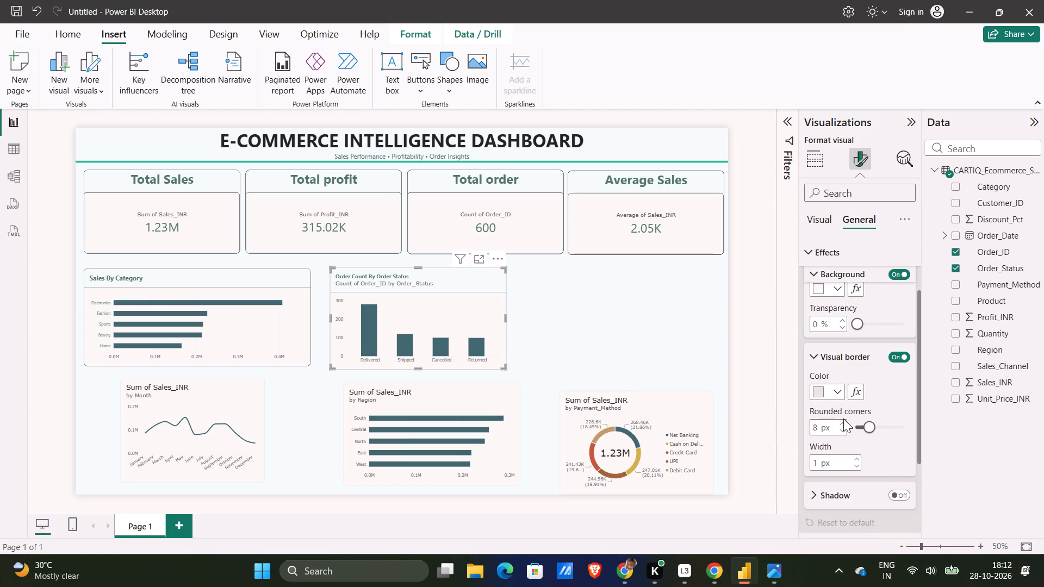
pyautogui.tripleClick(842, 424)
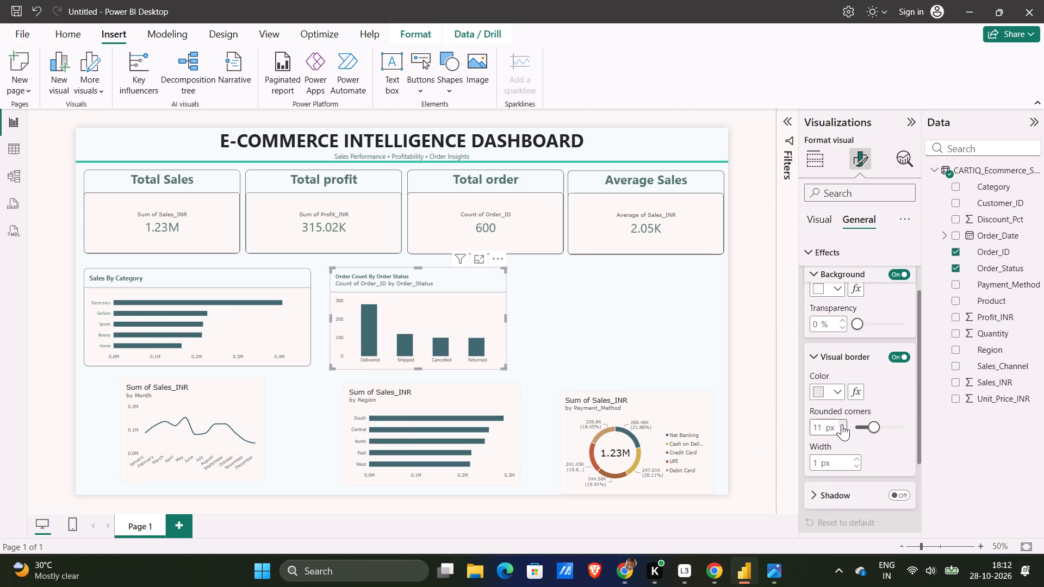
pyautogui.click(842, 424)
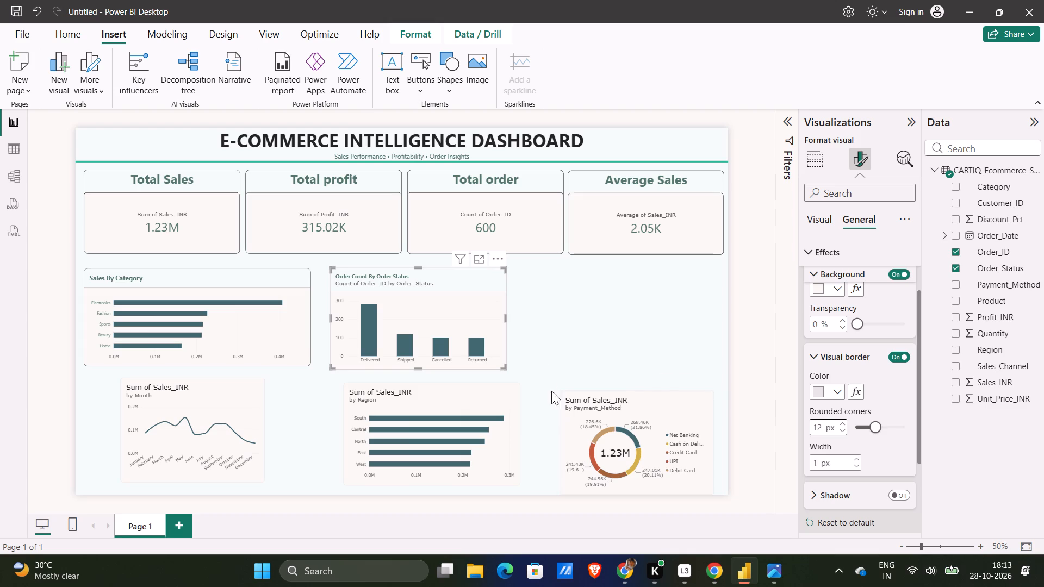
pyautogui.click(517, 316)
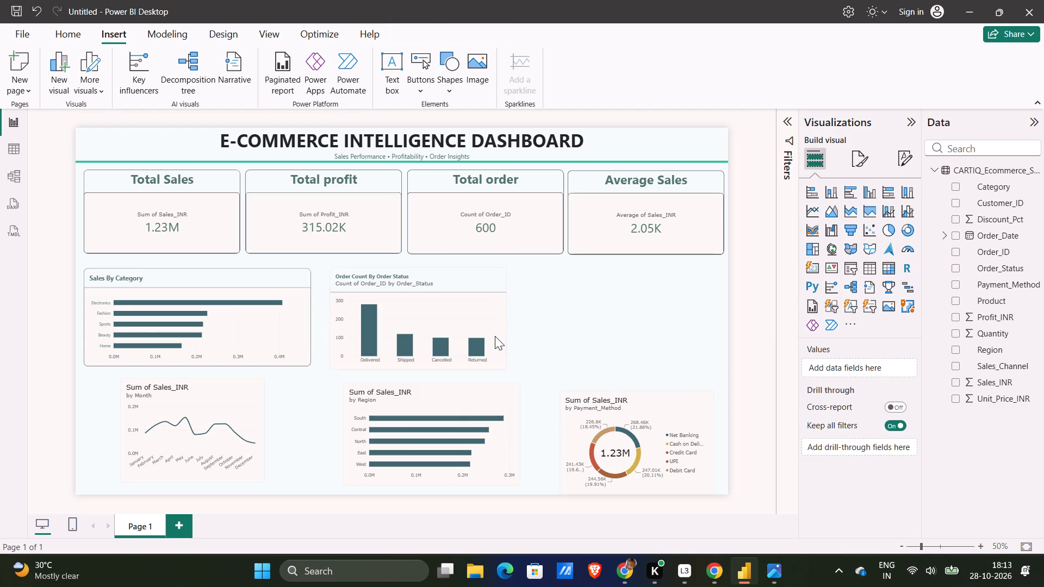
# Set the order-status chart's visual border colour to black from the recent colours.
pyautogui.click(492, 335)
pyautogui.scroll(-1, 806, 444)
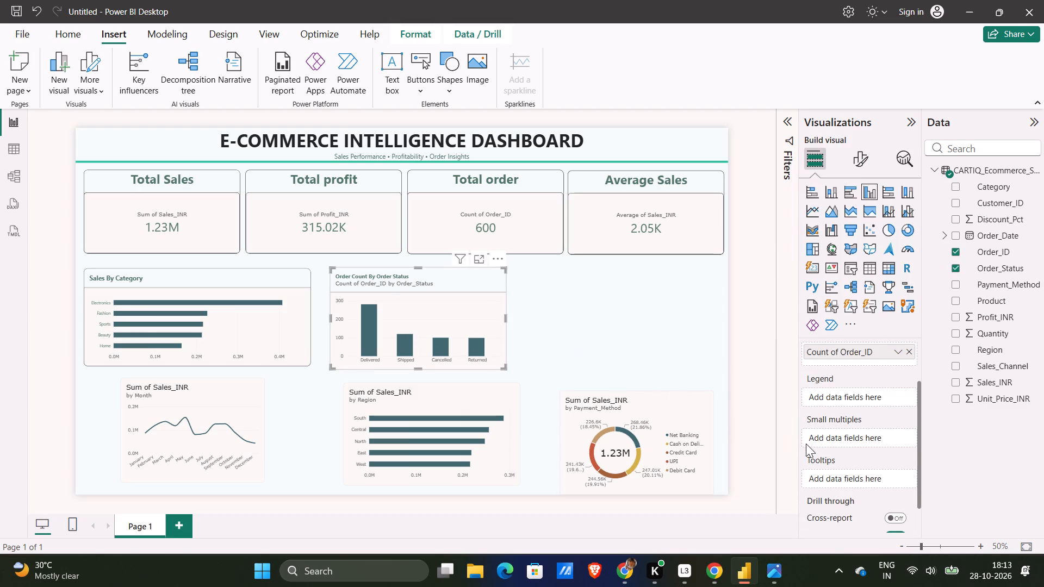
pyautogui.scroll(-2, 806, 444)
pyautogui.scroll(2, 806, 444)
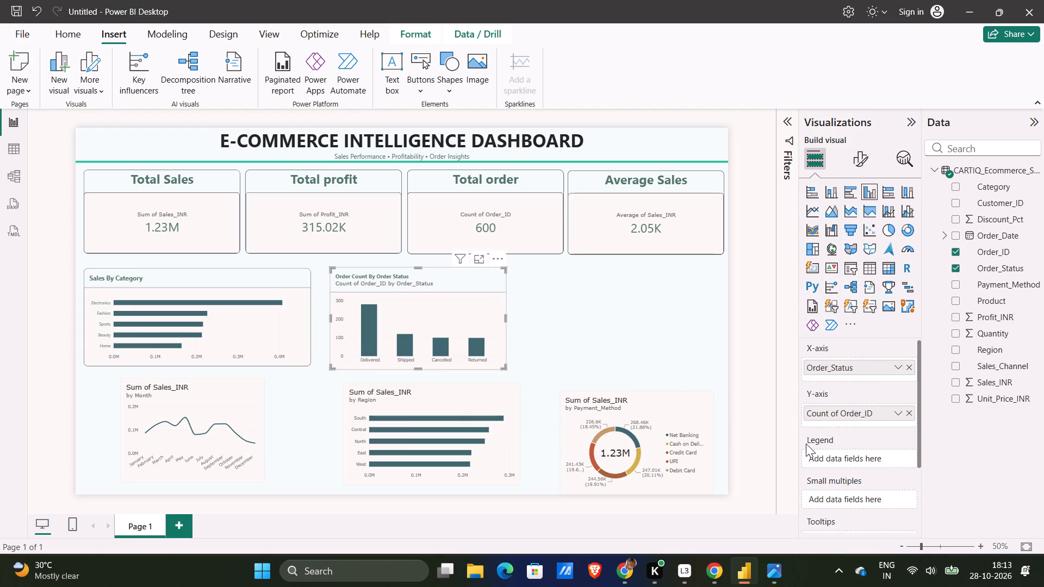
pyautogui.scroll(2, 806, 444)
pyautogui.click(864, 166)
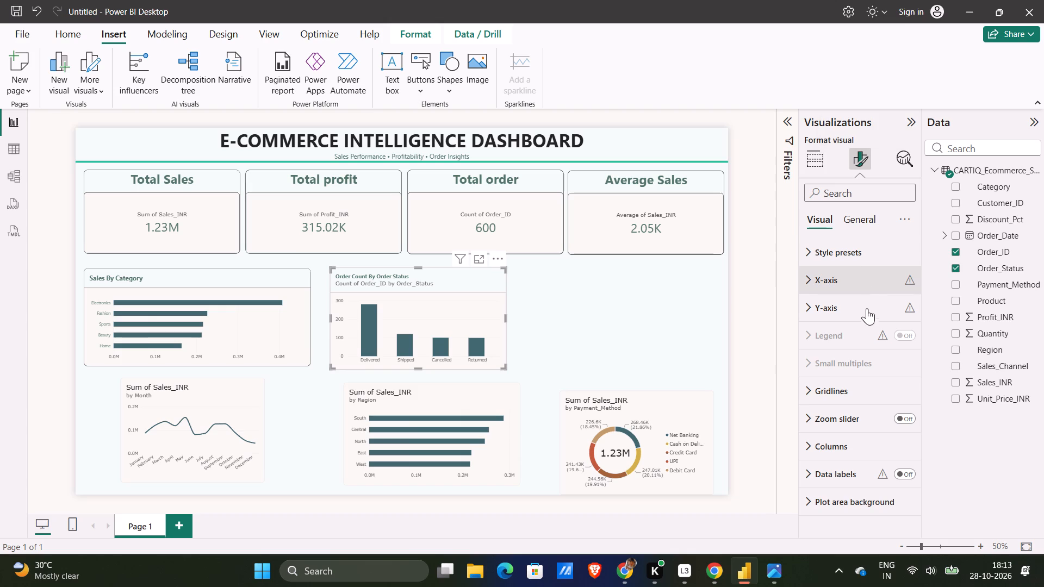
pyautogui.click(860, 224)
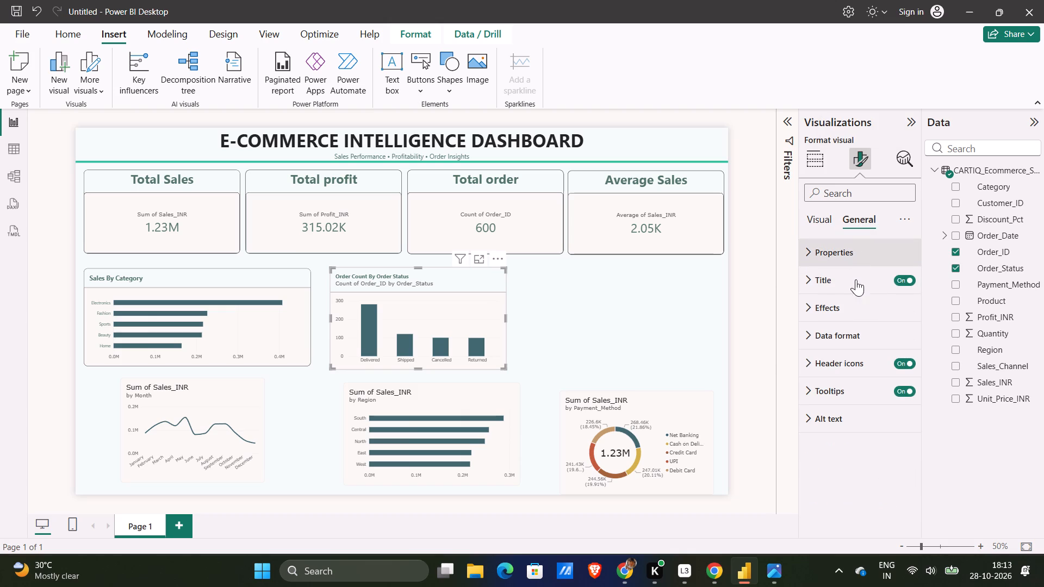
pyautogui.click(835, 305)
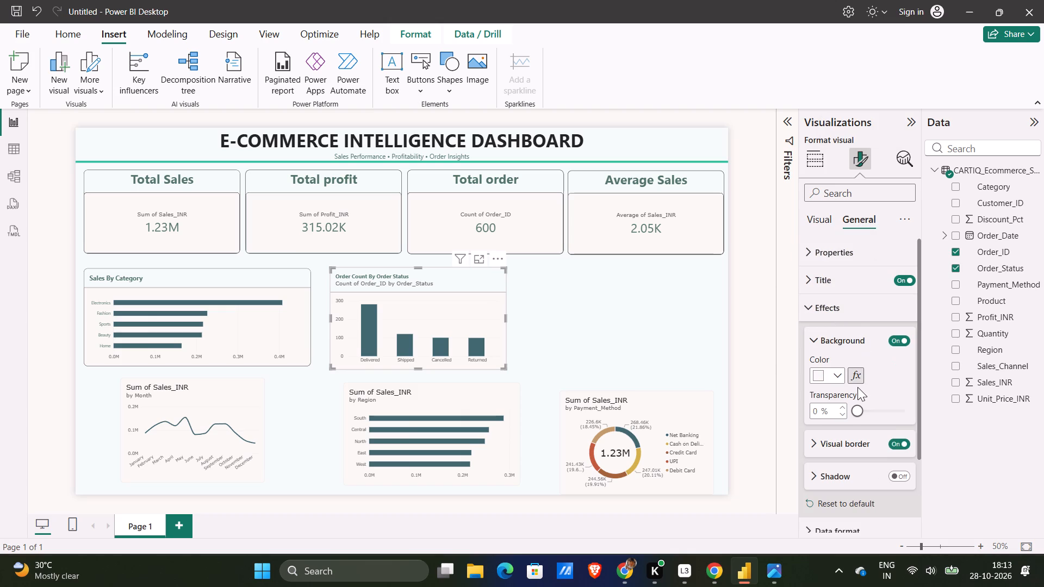
pyautogui.click(838, 374)
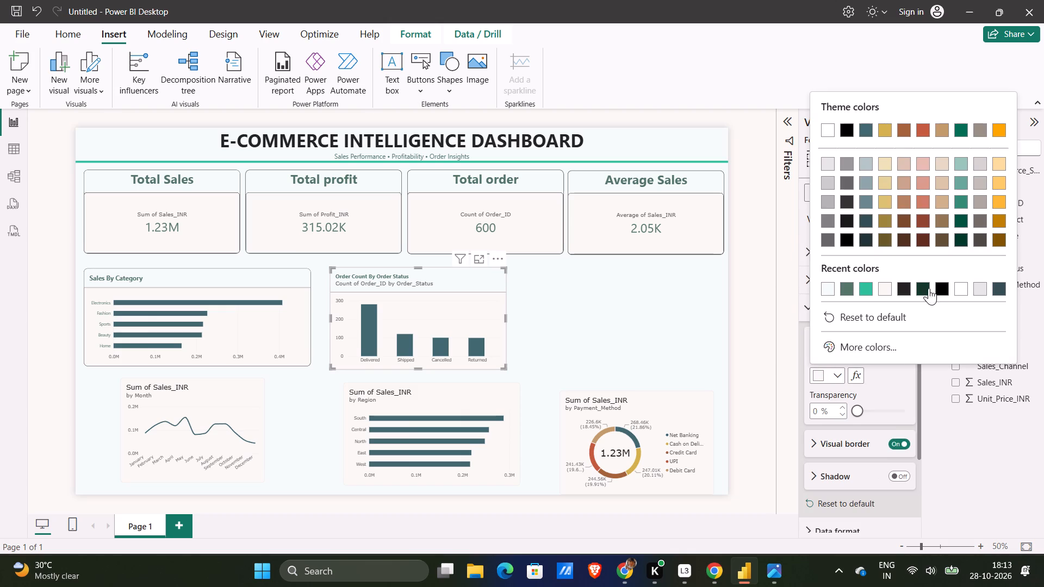
pyautogui.click(900, 378)
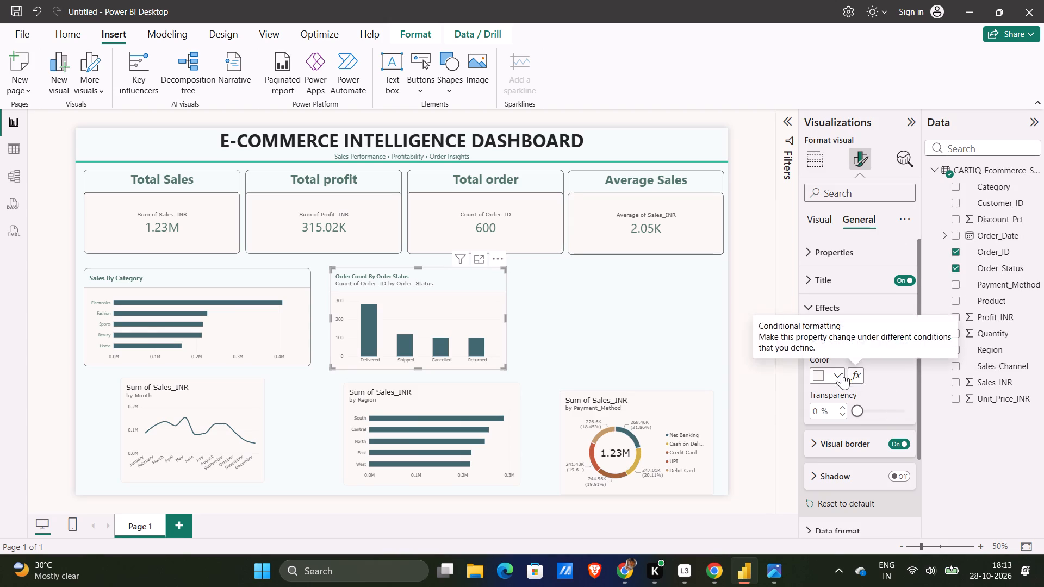
pyautogui.click(897, 391)
pyautogui.scroll(-1, 882, 416)
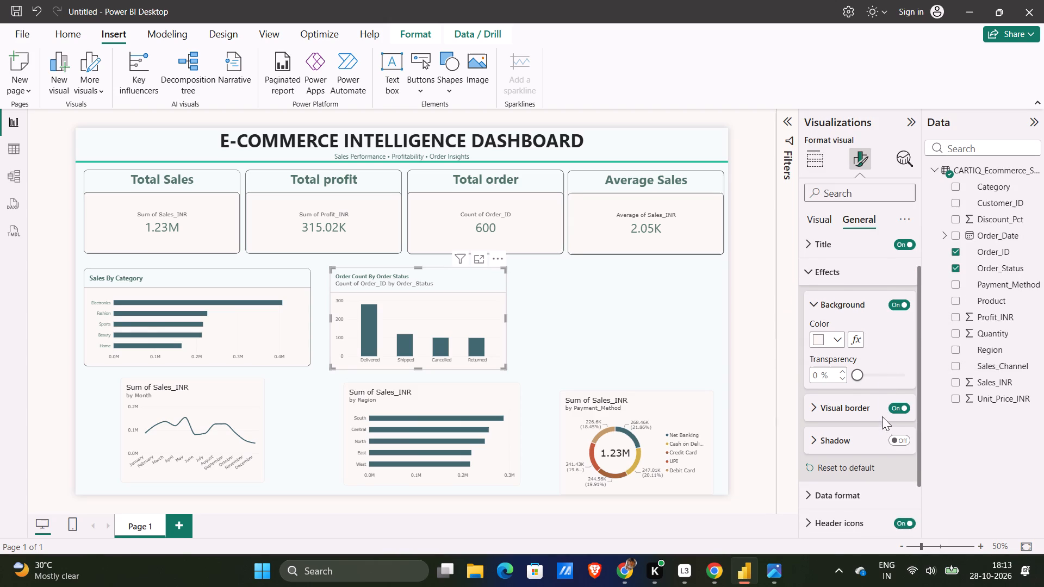
pyautogui.click(849, 411)
pyautogui.click(824, 441)
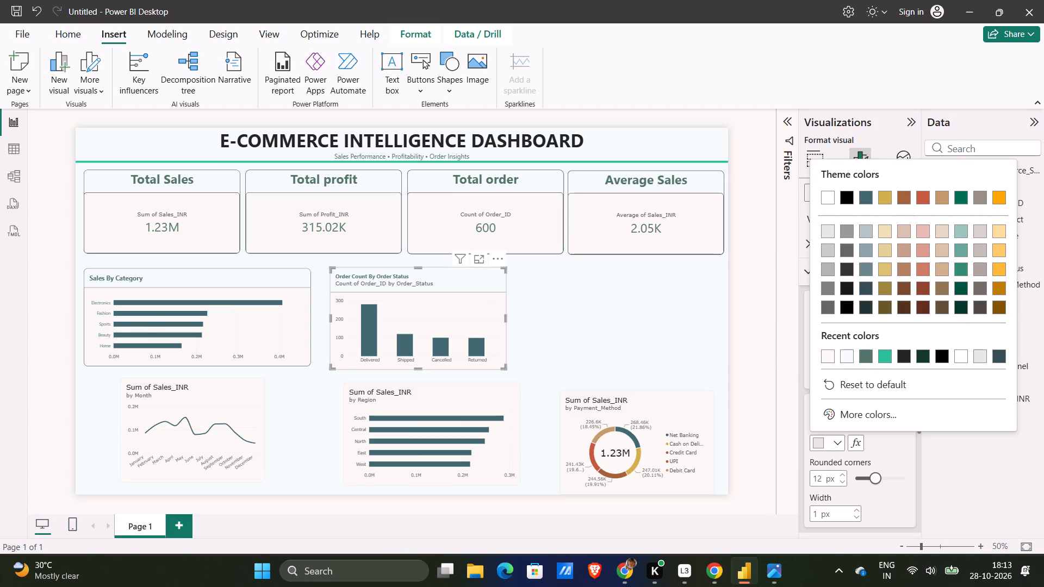
pyautogui.click(944, 354)
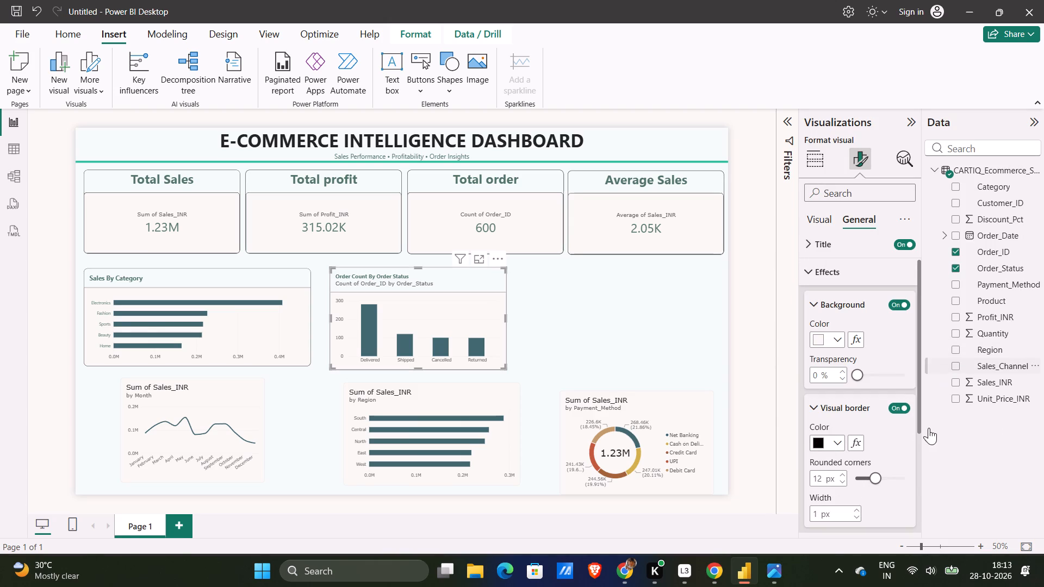
pyautogui.click(927, 452)
pyautogui.click(551, 328)
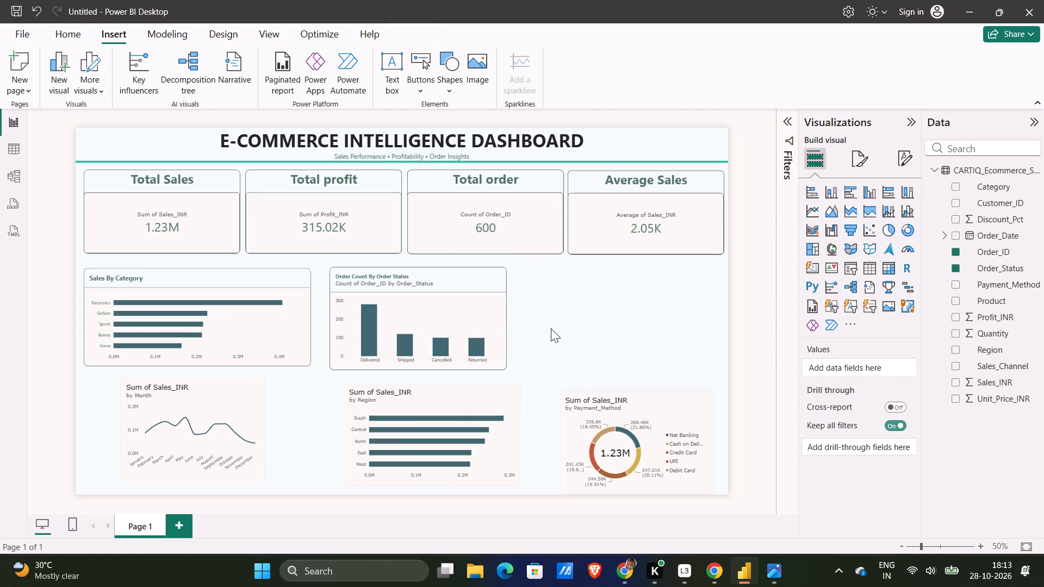
# Move the order-status chart closer to the Sales By Category chart, lining up their top edges.
pyautogui.moveTo(452, 328); pyautogui.dragTo(439, 328)
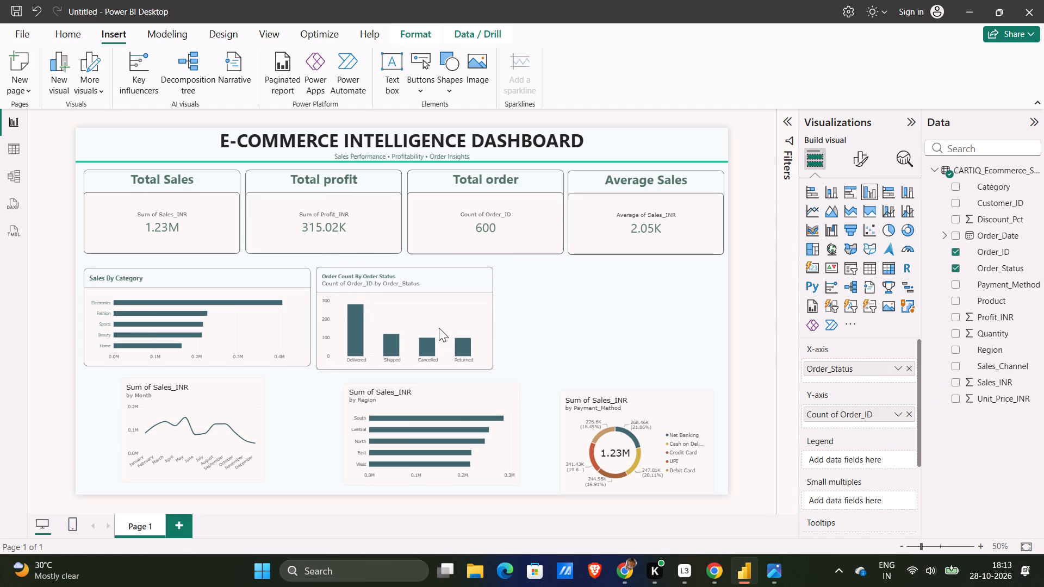
pyautogui.moveTo(439, 328); pyautogui.dragTo(442, 330)
pyautogui.click(411, 372)
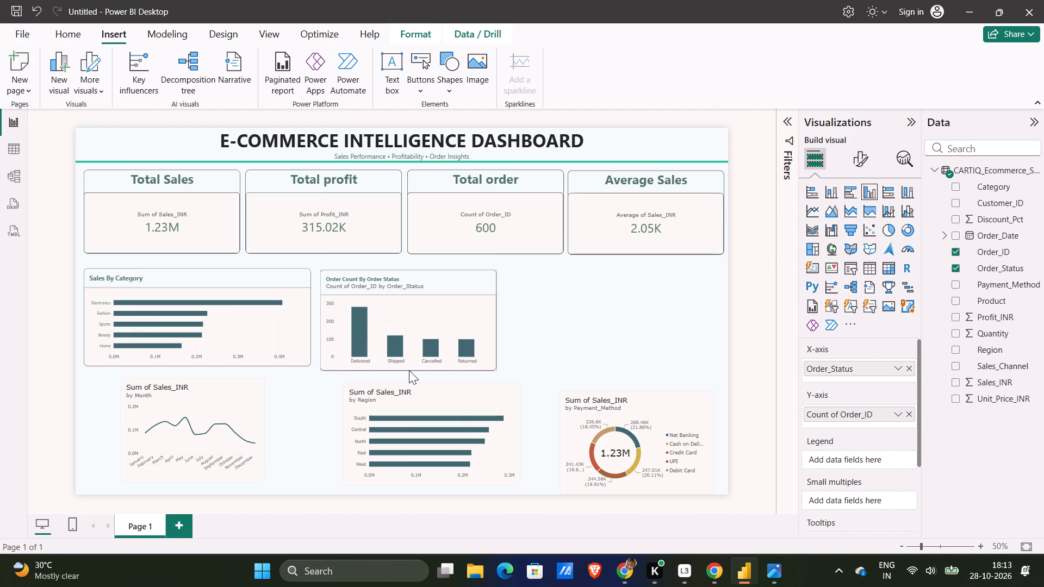
pyautogui.click(487, 364)
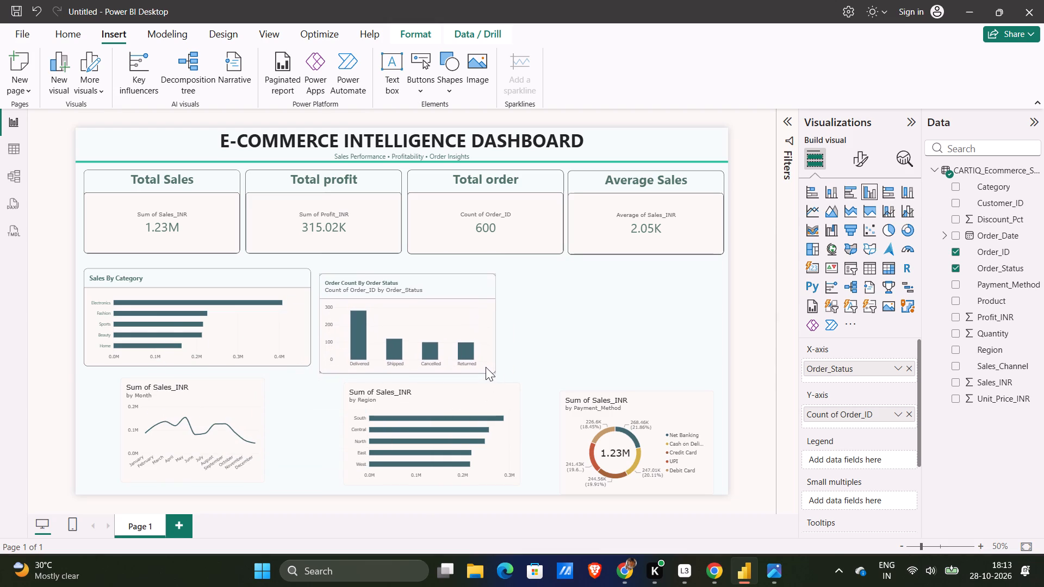
pyautogui.click(486, 364)
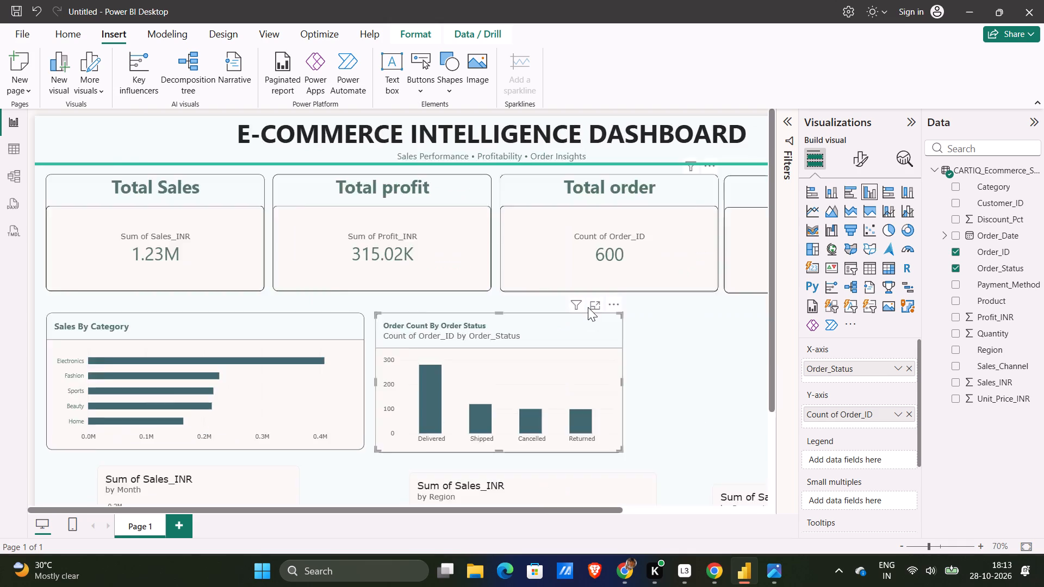
# Widen the order-status chart by extending its lower-right corner outward, leaving its top-left corner in place.
pyautogui.scroll(-1, 591, 419)
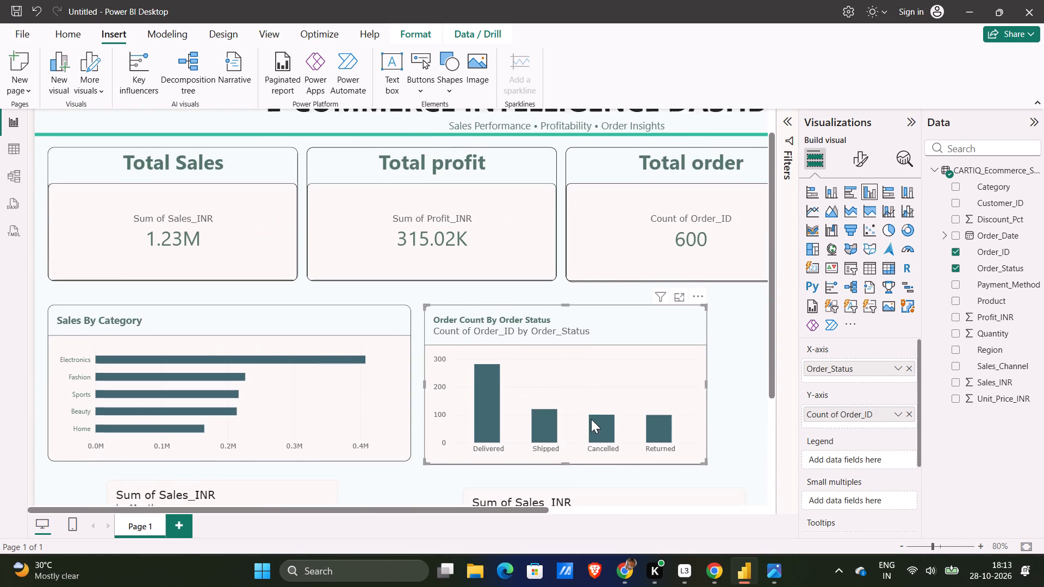
pyautogui.scroll(-1, 591, 419)
pyautogui.moveTo(704, 447); pyautogui.dragTo(753, 447)
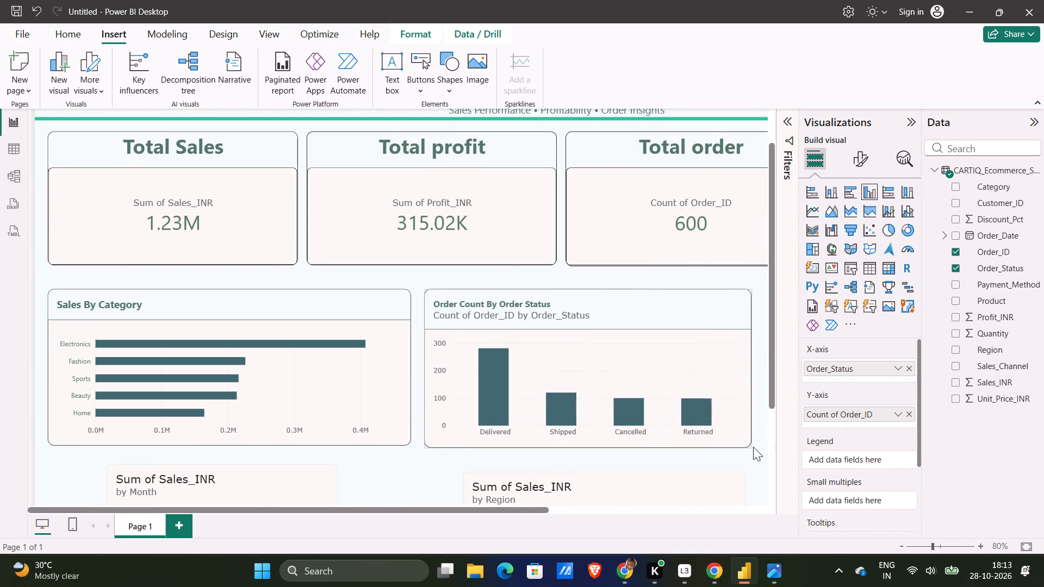
pyautogui.moveTo(753, 447); pyautogui.dragTo(738, 448)
pyautogui.click(699, 463)
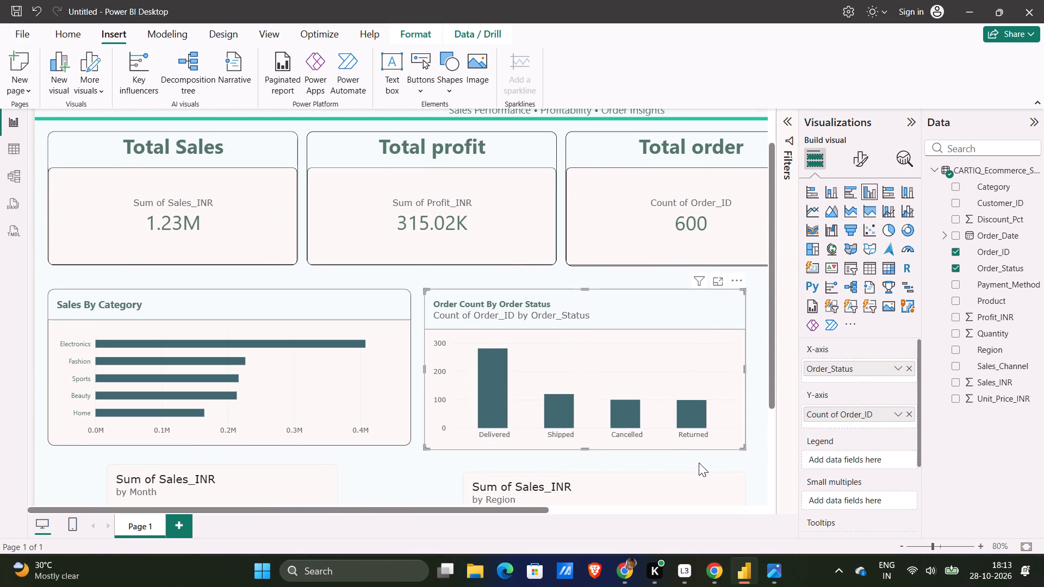
# Move the sales-by-region bar chart up into the row beside the order-status chart, leaving a small gap.
pyautogui.hscroll(-1, 622, 477)
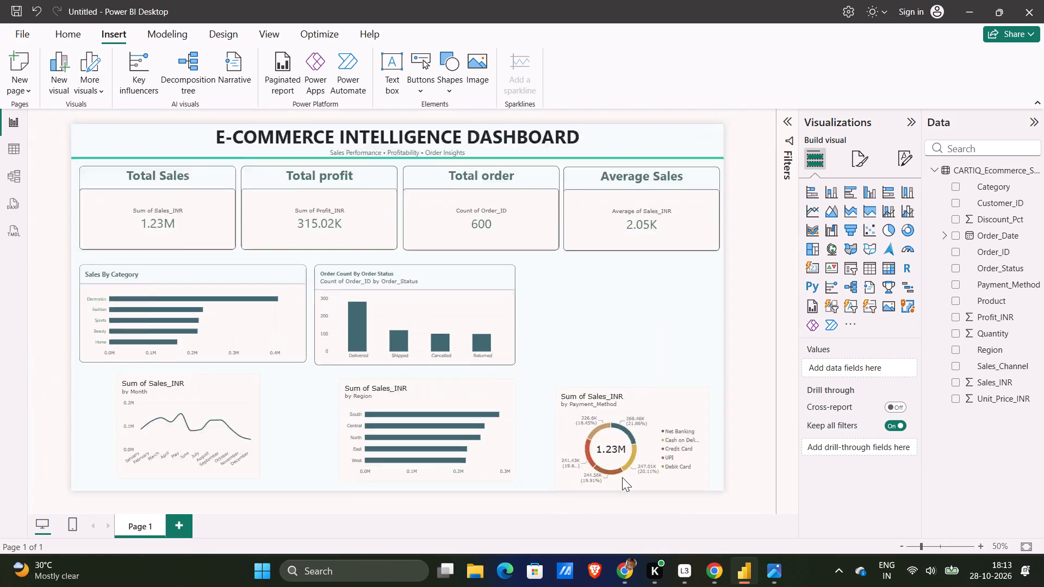
pyautogui.moveTo(408, 413); pyautogui.dragTo(554, 322)
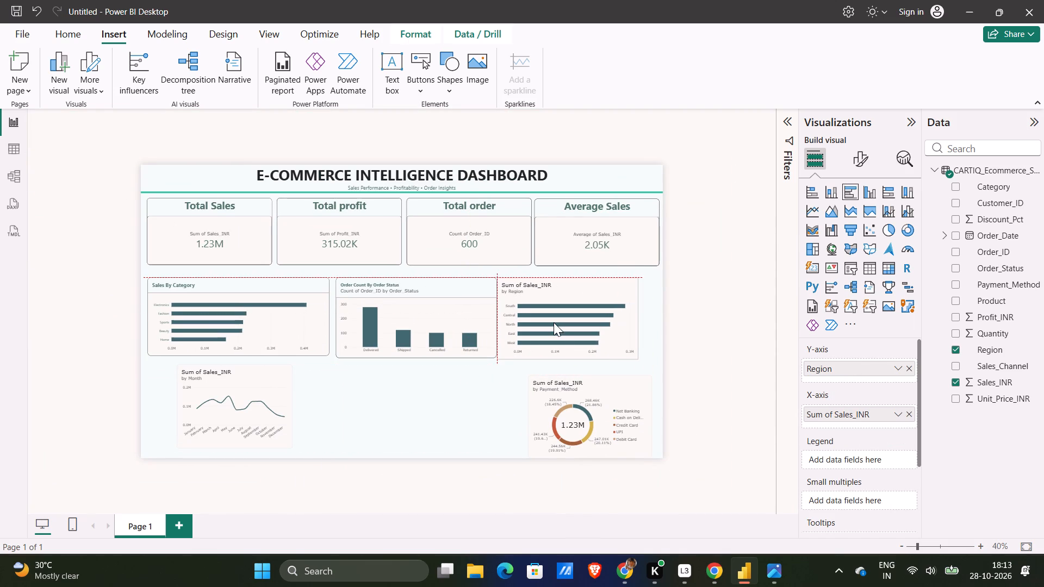
pyautogui.moveTo(554, 322); pyautogui.dragTo(557, 323)
# Narrow the Sales By Category chart and line up its bottom edge with the order-status chart.
pyautogui.click(281, 324)
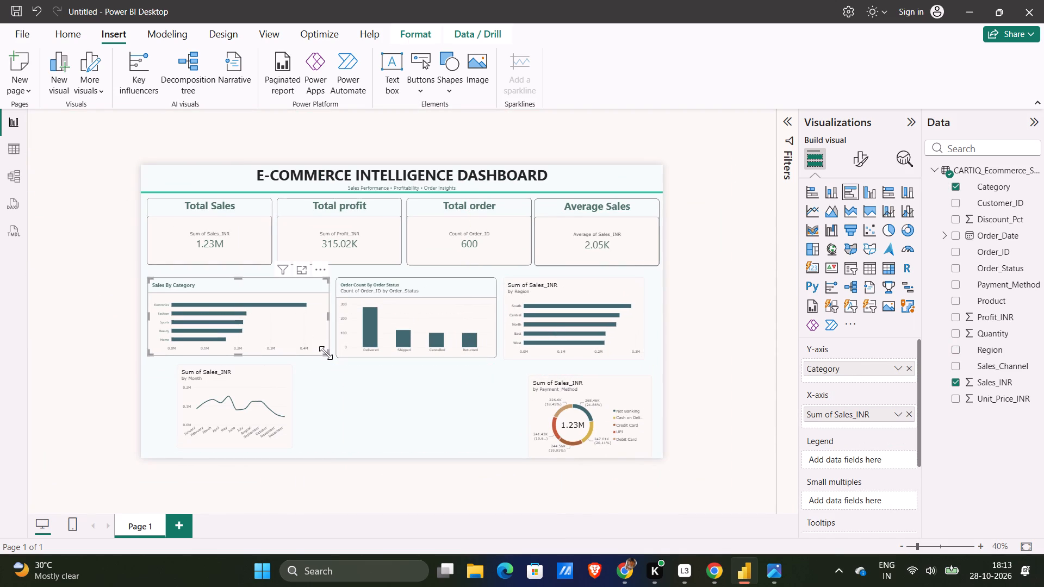
pyautogui.moveTo(329, 354); pyautogui.dragTo(317, 354)
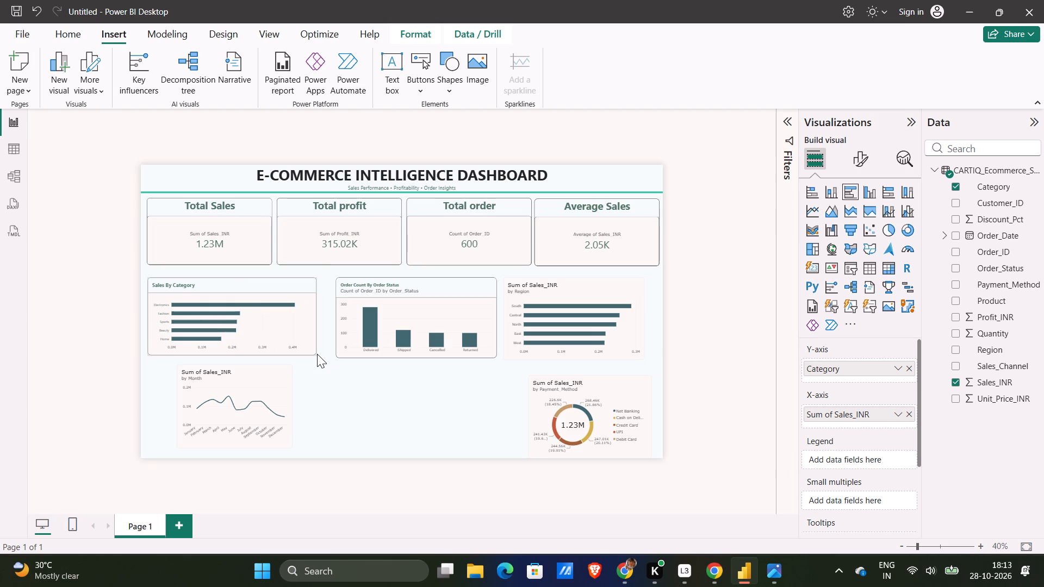
pyautogui.moveTo(317, 354); pyautogui.dragTo(314, 353)
# Move the order-status chart toward the narrowed Sales By Category chart, leaving a small gap between them.
pyautogui.moveTo(424, 349); pyautogui.dragTo(405, 353)
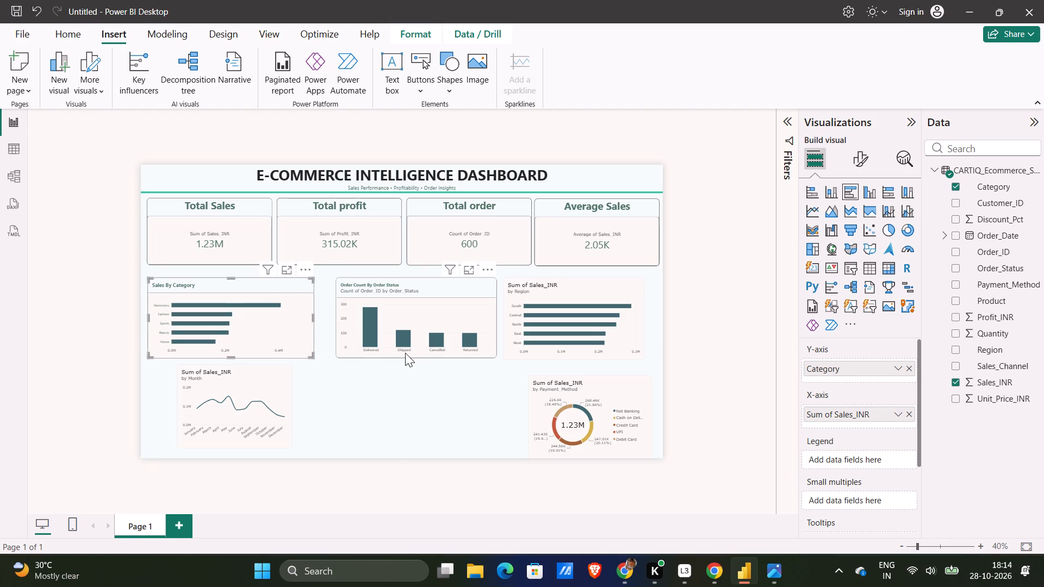
pyautogui.moveTo(405, 353); pyautogui.dragTo(409, 351)
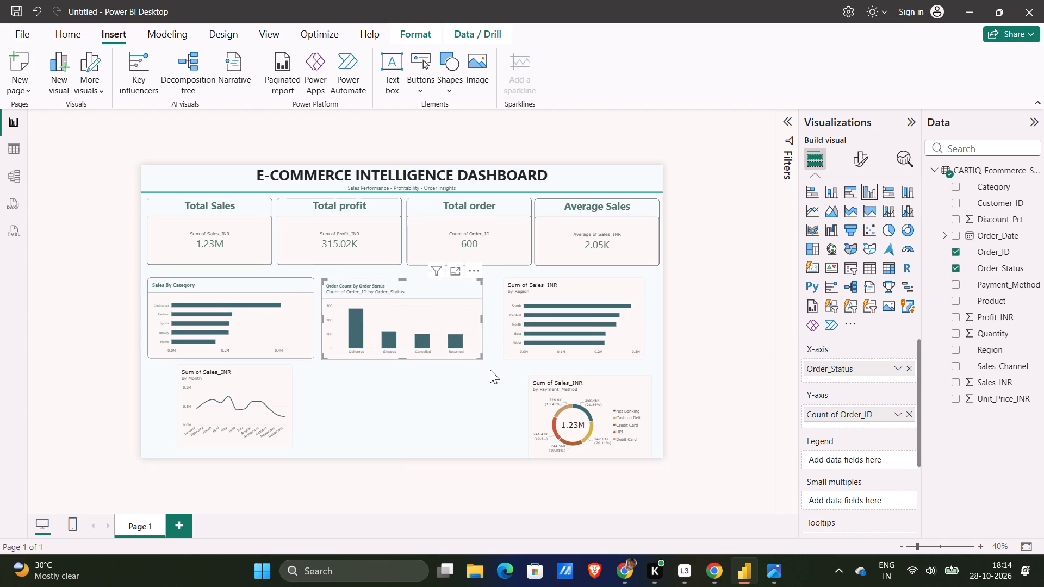
# Widen the order-status chart outward and line up its bottom edge with the Sales By Category chart.
pyautogui.moveTo(481, 358); pyautogui.dragTo(492, 360)
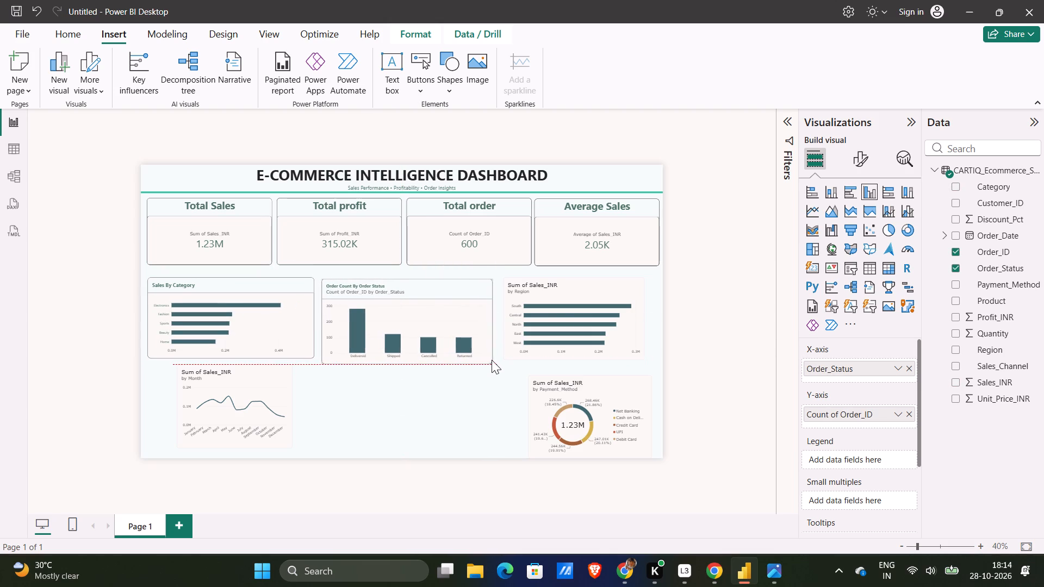
pyautogui.moveTo(492, 360); pyautogui.dragTo(492, 355)
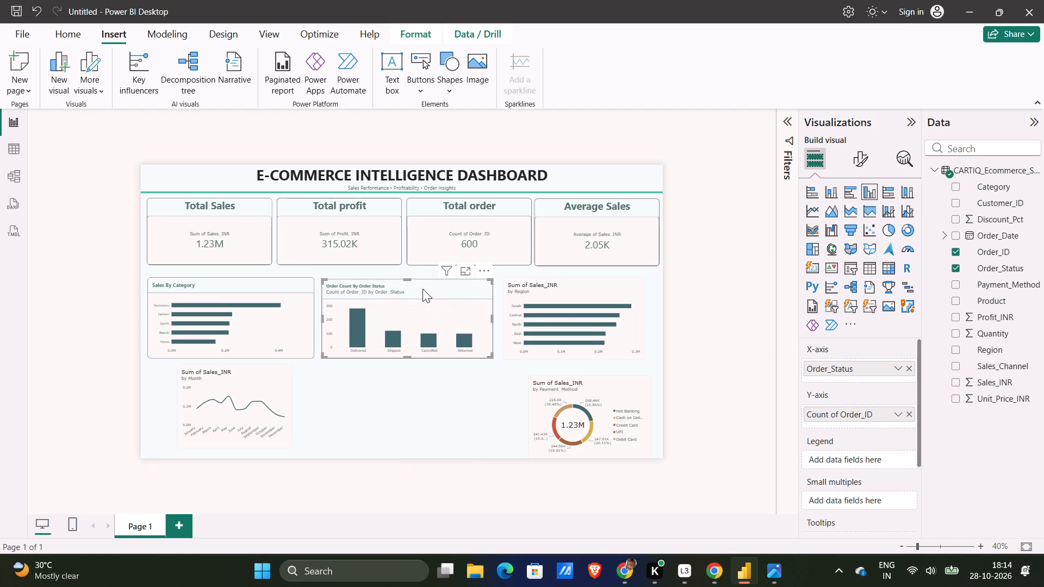
pyautogui.click(408, 280)
# Fit the sales-by-region chart beside the order-status chart with a small gap, widening it to the Average Sales card's outer edge.
pyautogui.moveTo(538, 322); pyautogui.dragTo(531, 324)
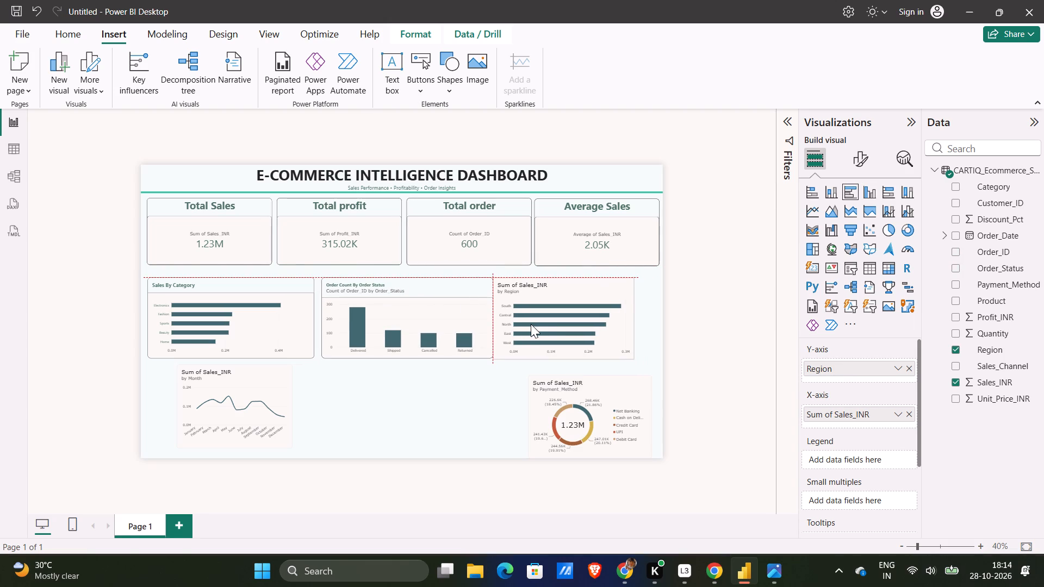
pyautogui.moveTo(531, 324); pyautogui.dragTo(533, 324)
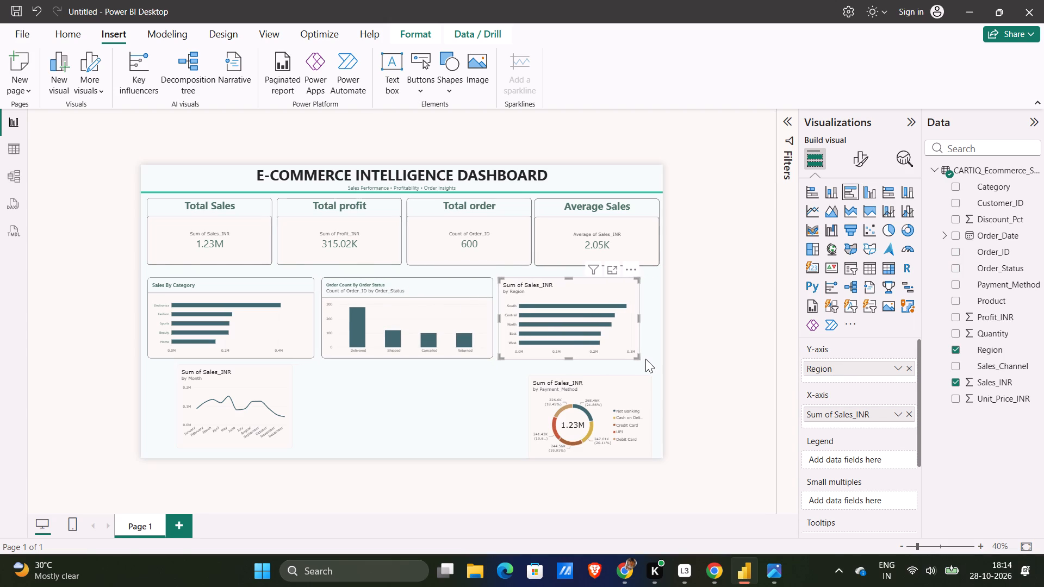
pyautogui.click(637, 359)
pyautogui.moveTo(641, 357); pyautogui.dragTo(650, 358)
pyautogui.click(619, 340)
pyautogui.moveTo(638, 358); pyautogui.dragTo(654, 354)
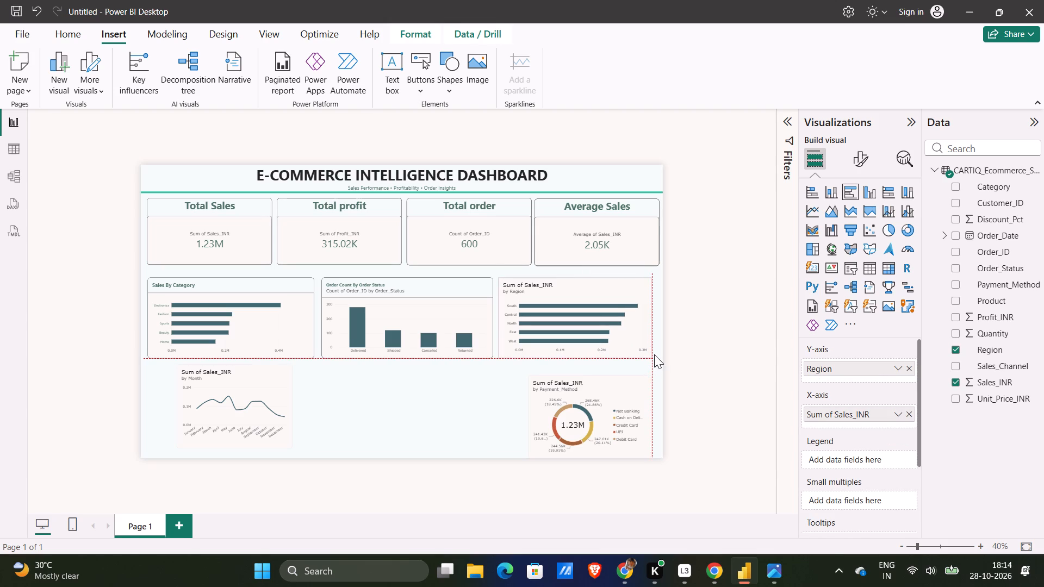
pyautogui.moveTo(654, 354); pyautogui.dragTo(655, 355)
pyautogui.click(686, 364)
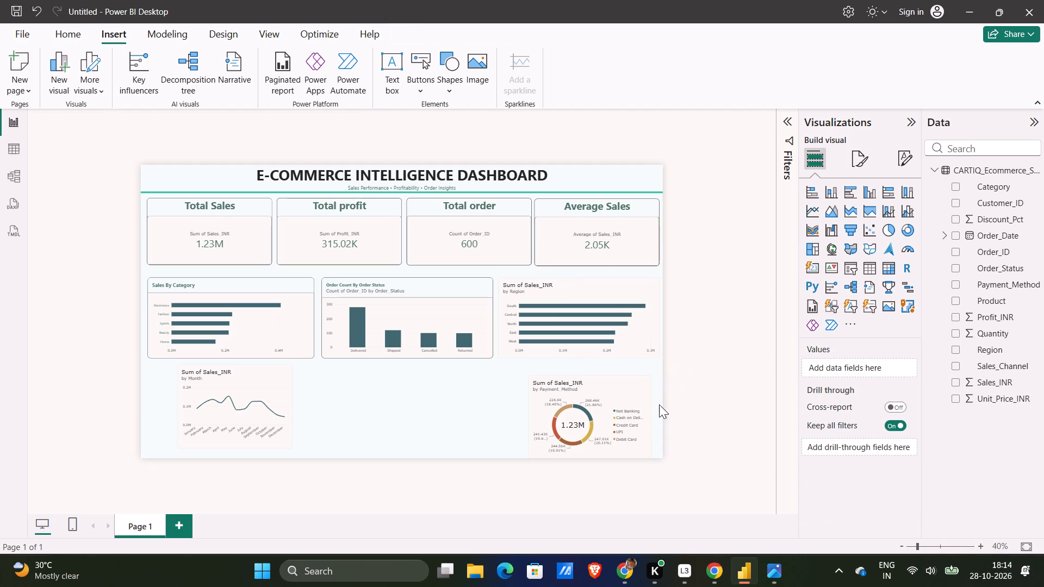
# Turn off the subtitle of the Order Count By Order Status chart.
pyautogui.click(456, 333)
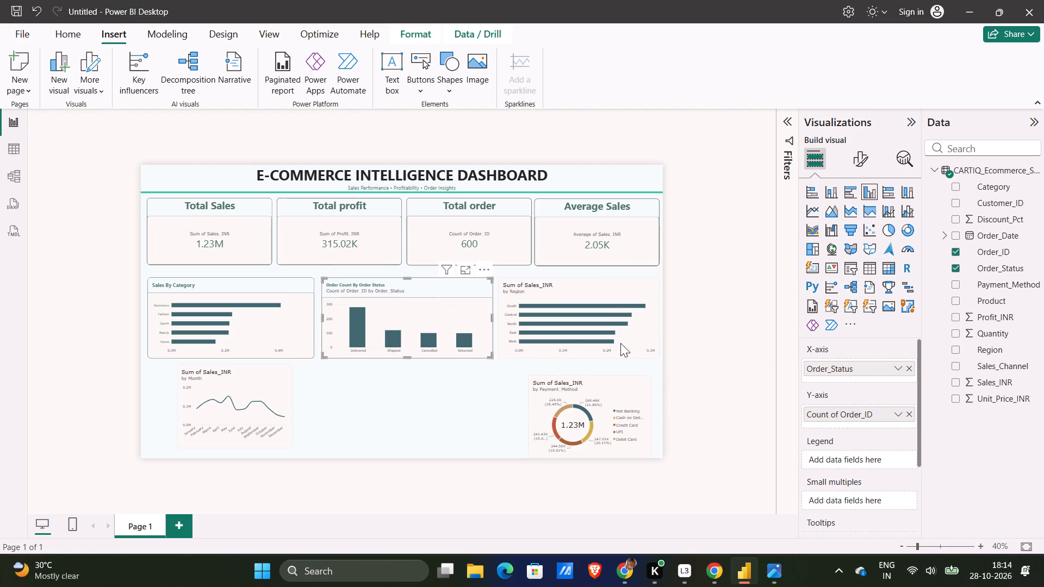
pyautogui.click(859, 158)
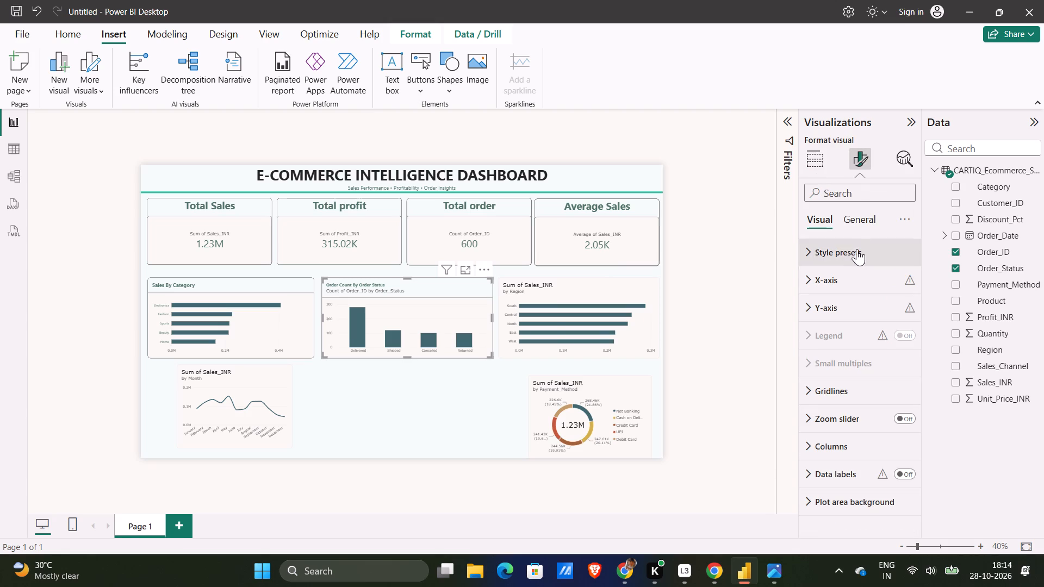
pyautogui.click(856, 222)
pyautogui.click(845, 280)
pyautogui.scroll(-1, 857, 338)
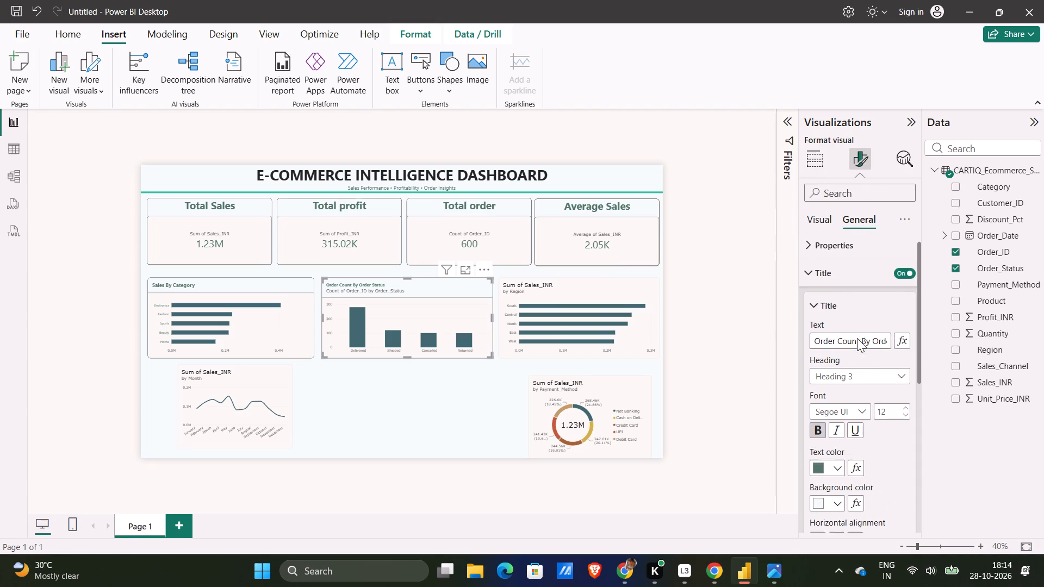
pyautogui.scroll(-1, 857, 338)
pyautogui.hscroll(1, 857, 434)
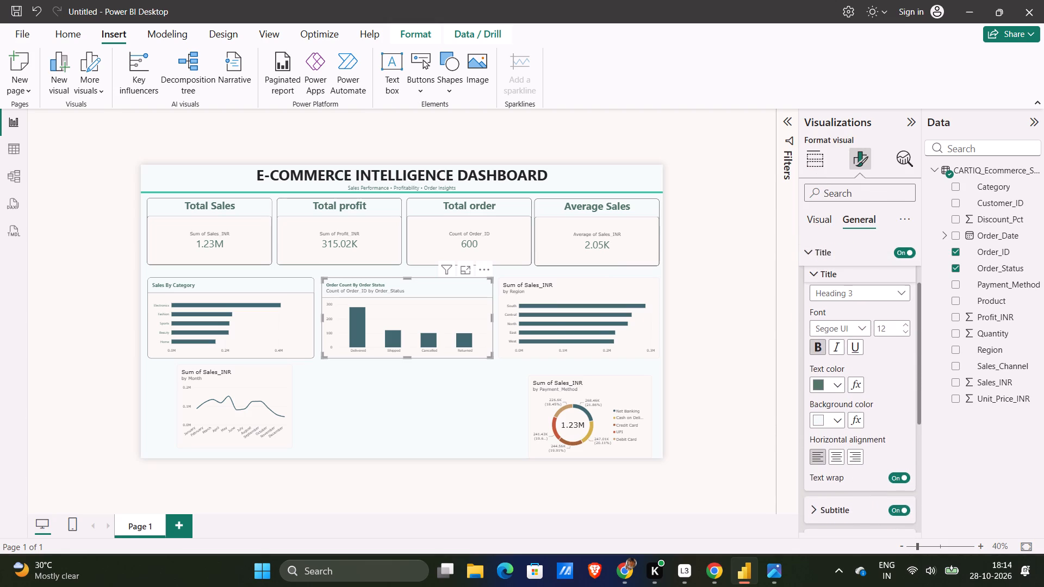
pyautogui.hscroll(1, 857, 434)
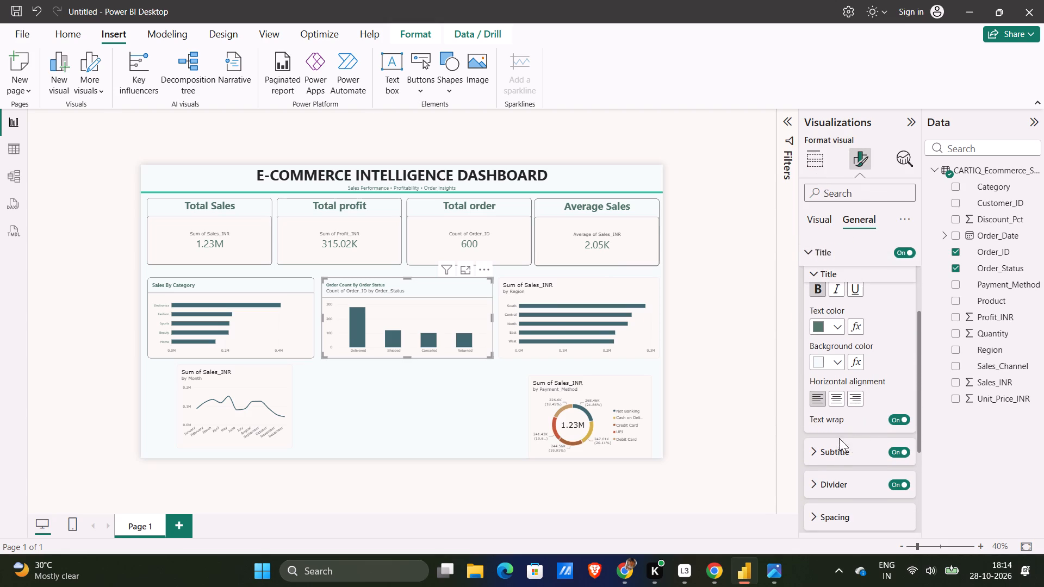
pyautogui.click(841, 454)
pyautogui.click(907, 452)
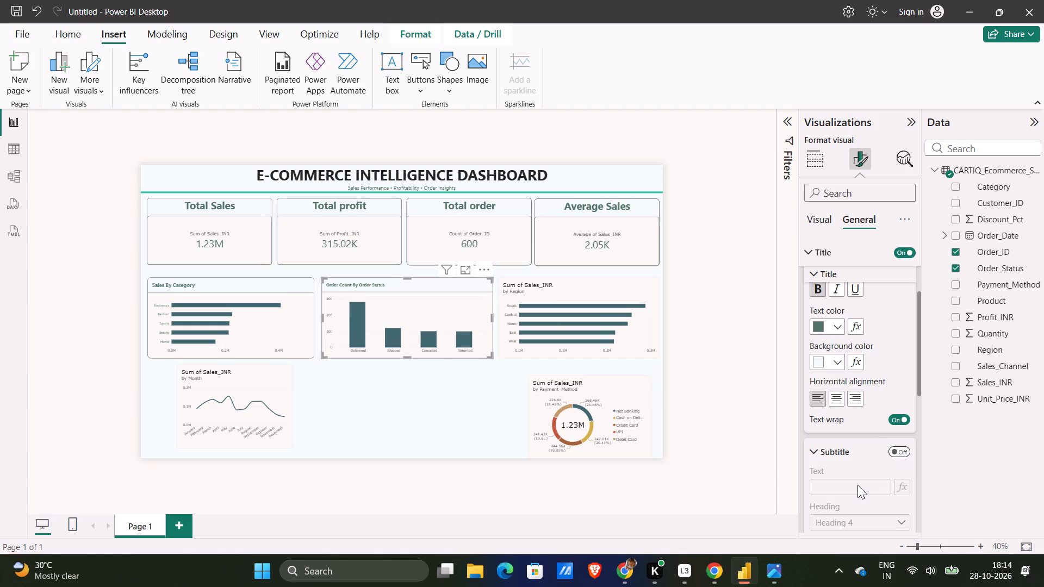
pyautogui.scroll(-1, 852, 485)
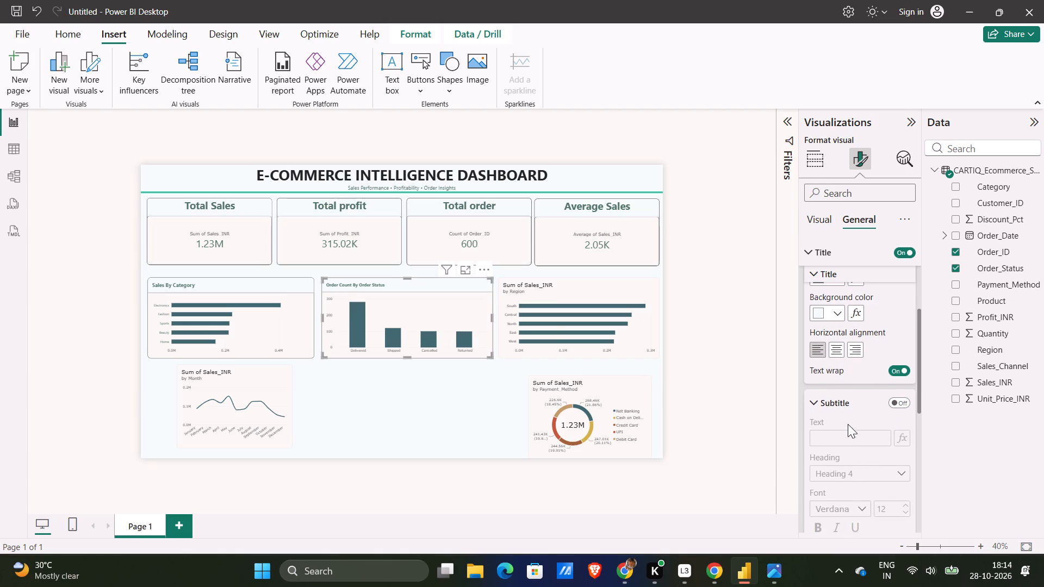
pyautogui.scroll(1, 911, 340)
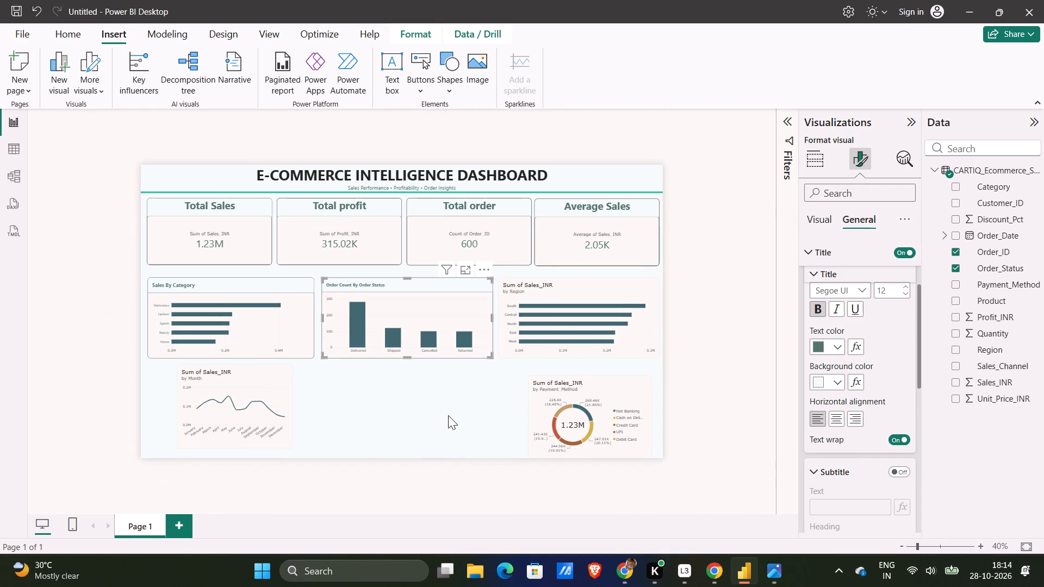
pyautogui.click(448, 415)
# Check the CARTIQ reference image and retitle the sales-by-region chart as "Sales By Reagion".
pyautogui.click(556, 339)
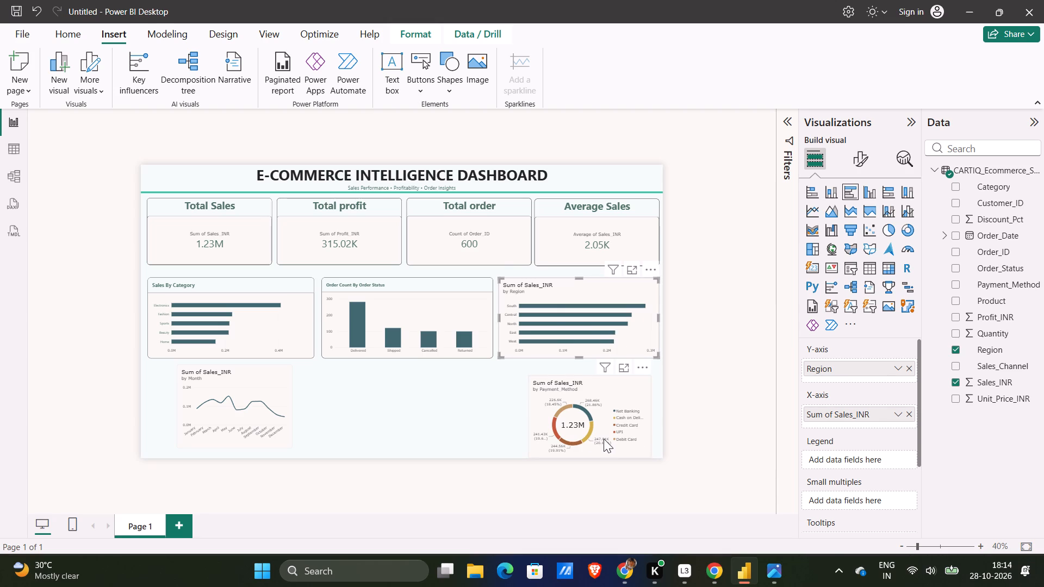
pyautogui.hotkey('alt', 'Tab')
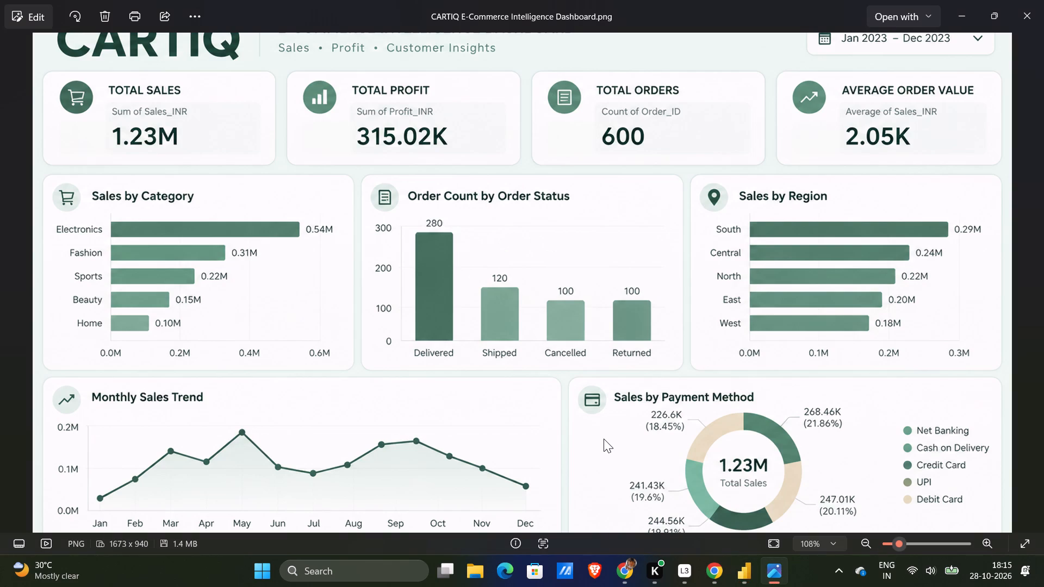
pyautogui.hotkey('alt', 'Tab')
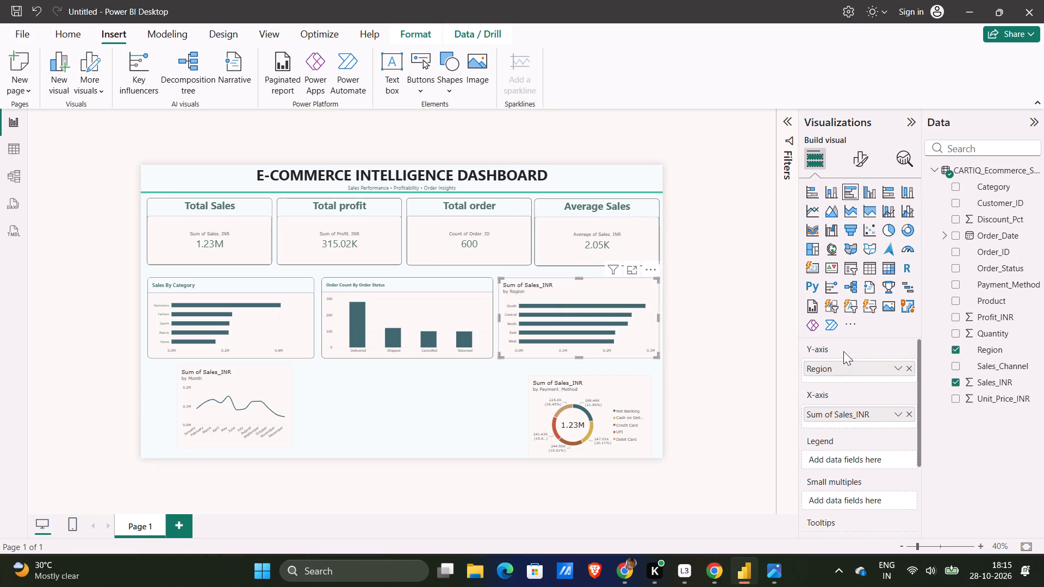
pyautogui.click(856, 157)
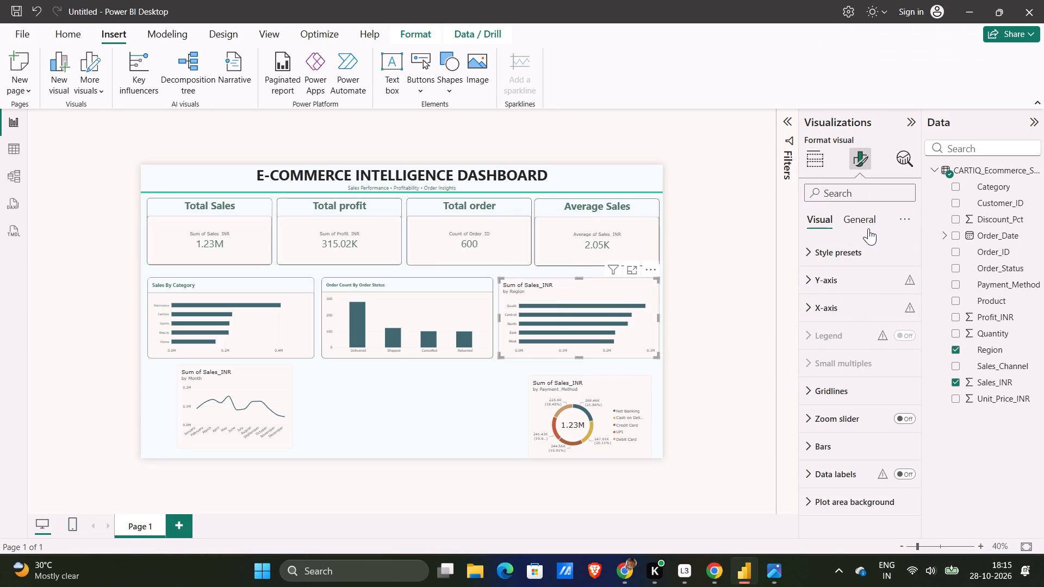
pyautogui.click(872, 217)
pyautogui.click(840, 274)
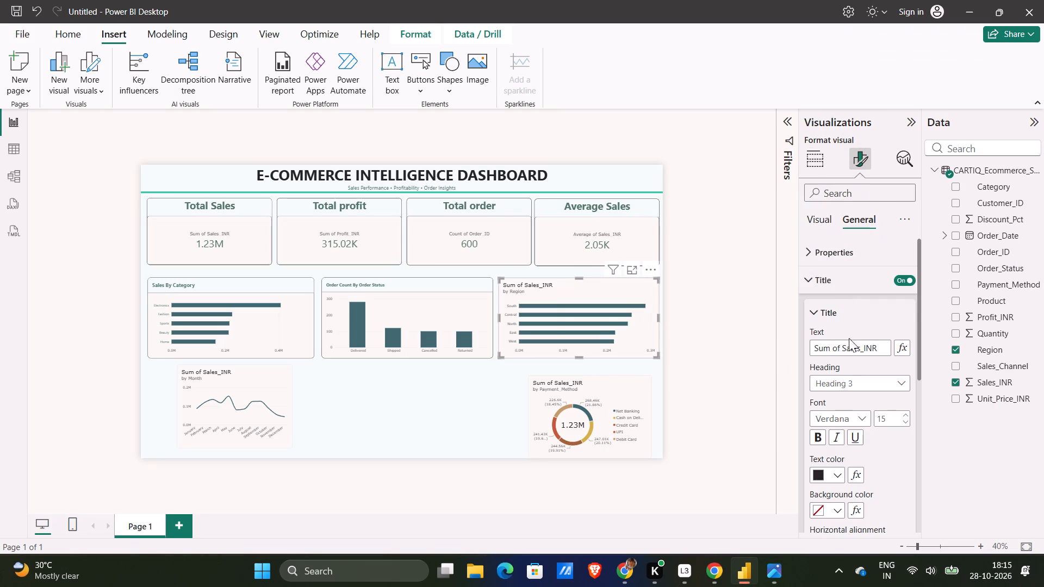
pyautogui.tripleClick(845, 353)
pyautogui.write('Sales By Reagion')
pyautogui.click(863, 385)
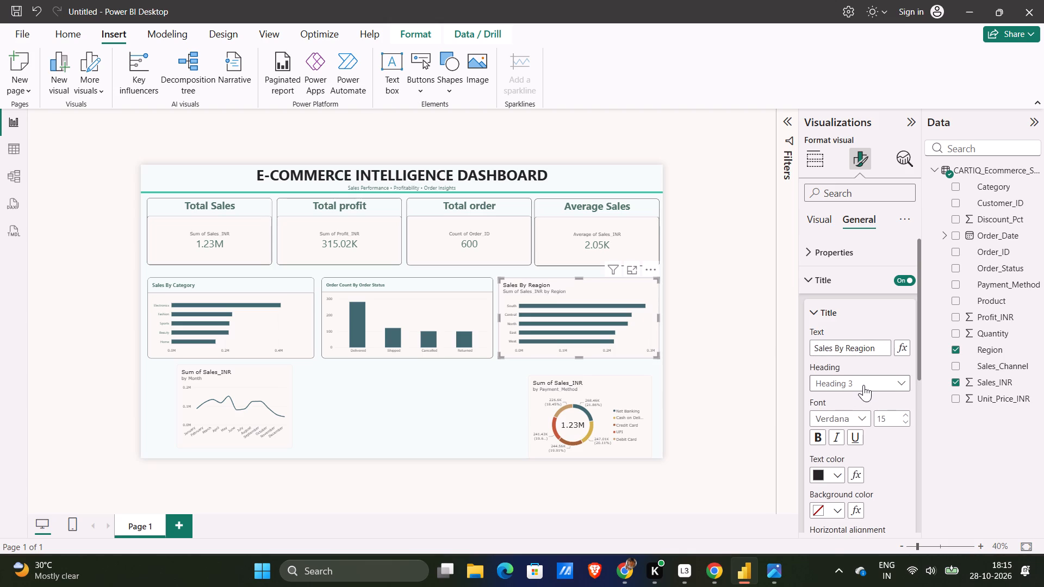
pyautogui.click(863, 385)
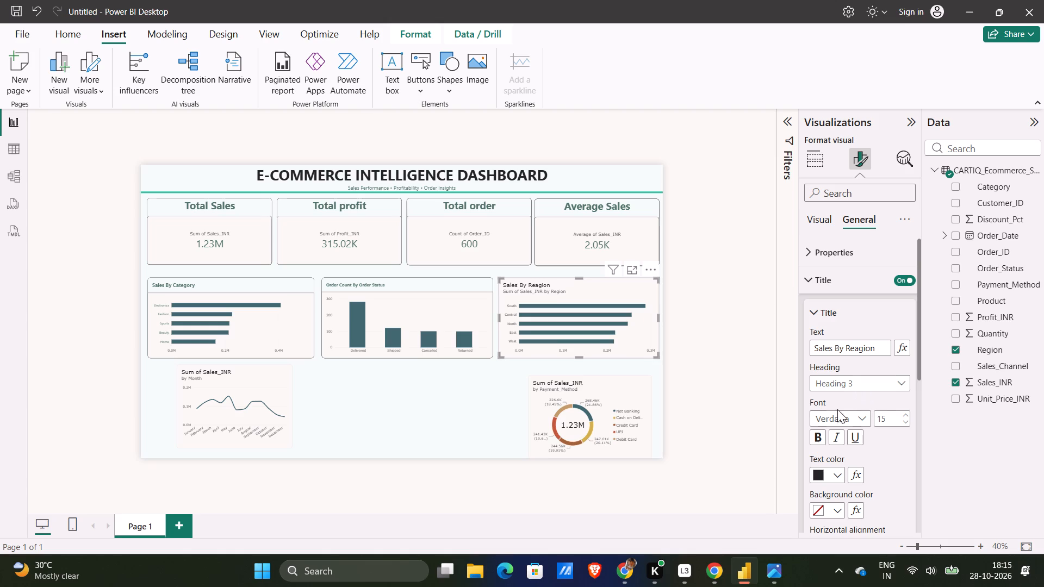
# Format the Sales By Reagion chart title in bold Segoe UI at size 12.
pyautogui.click(835, 420)
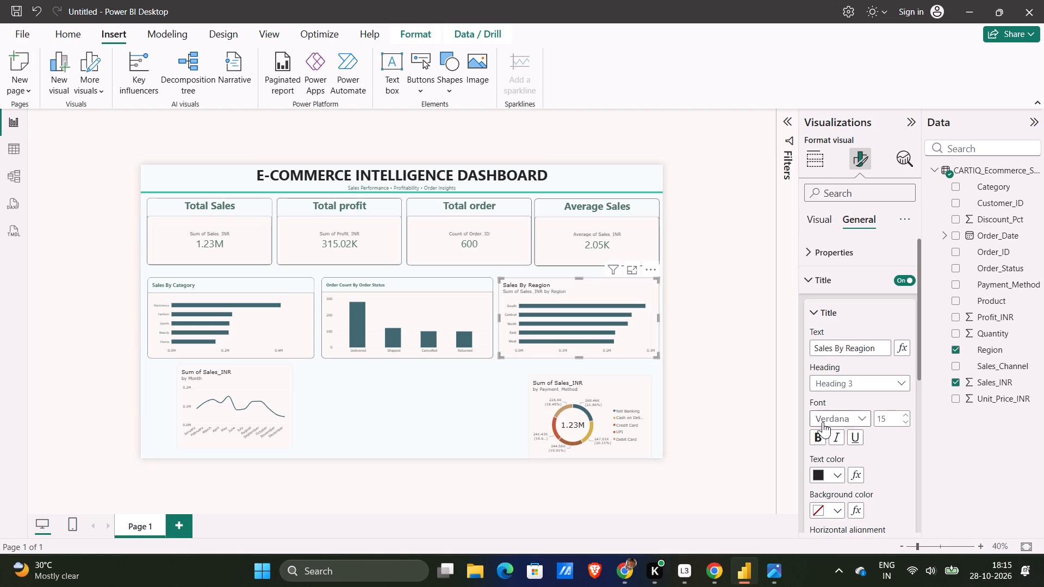
pyautogui.click(824, 417)
pyautogui.click(834, 255)
pyautogui.click(900, 421)
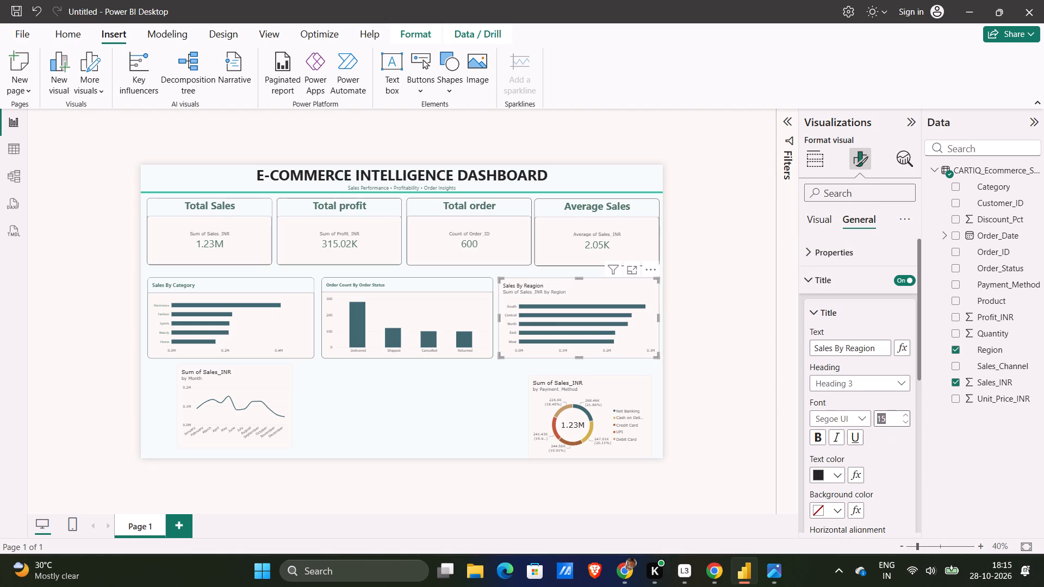
pyautogui.write('12')
pyautogui.press('Return')
pyautogui.click(816, 437)
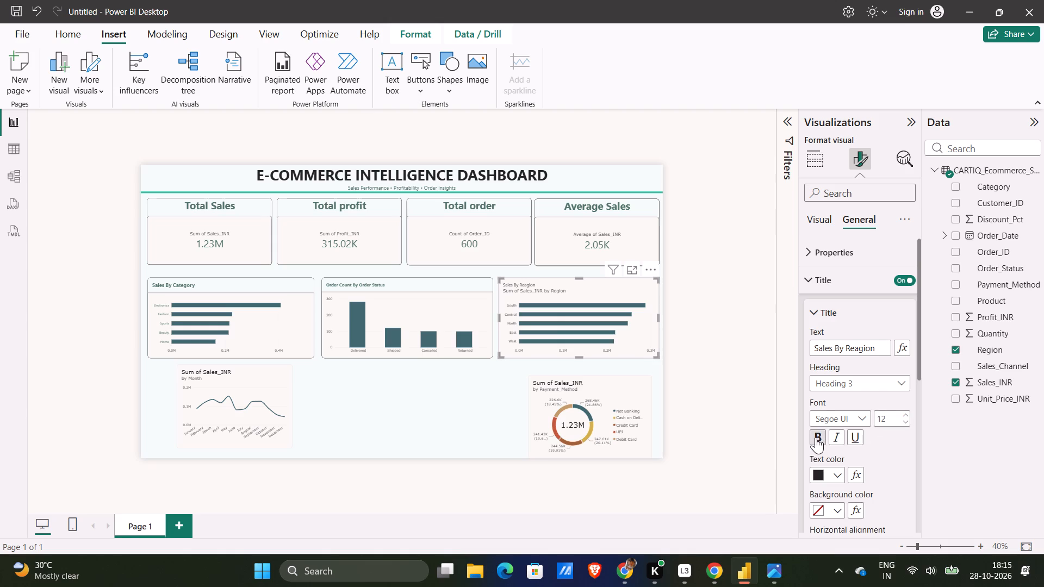
# Give the Sales By Reagion title the muted green text colour and pale mint background used by the other chart titles.
pyautogui.click(828, 473)
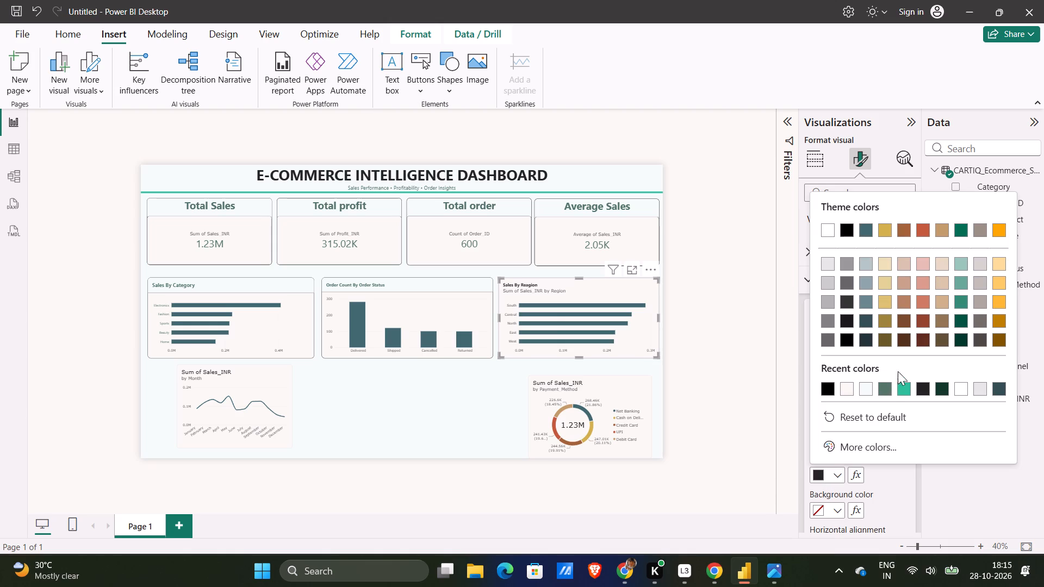
pyautogui.click(887, 386)
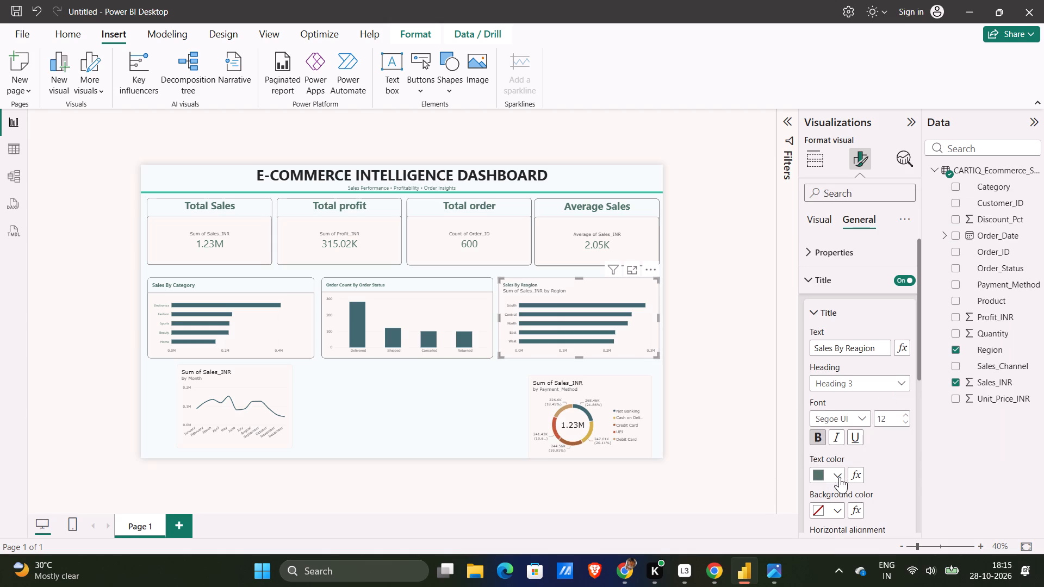
pyautogui.click(838, 508)
pyautogui.click(867, 396)
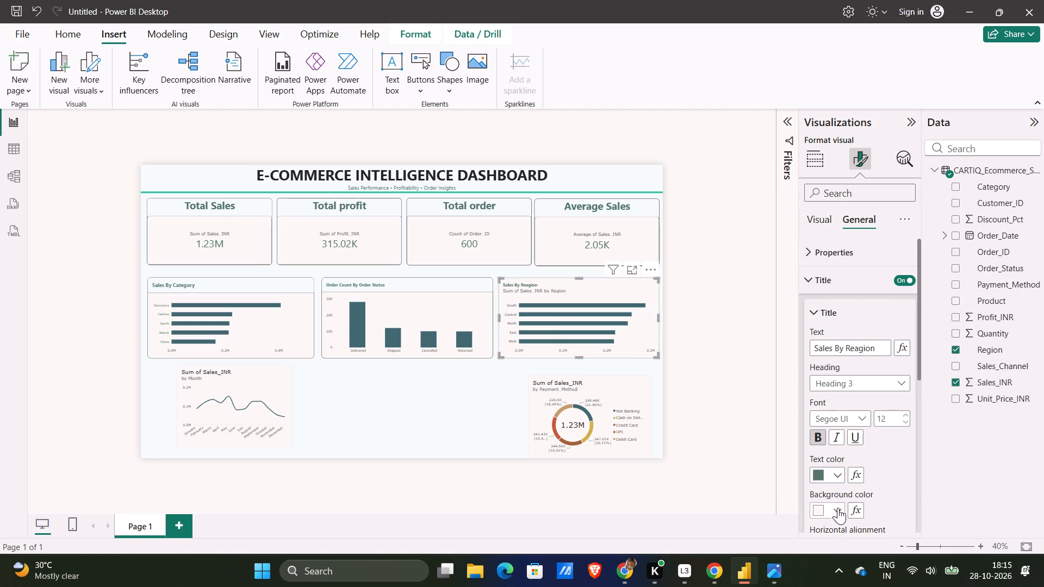
pyautogui.click(838, 508)
pyautogui.click(884, 391)
# Turn off the subtitle of the Sales By Reagion chart.
pyautogui.scroll(-1, 874, 491)
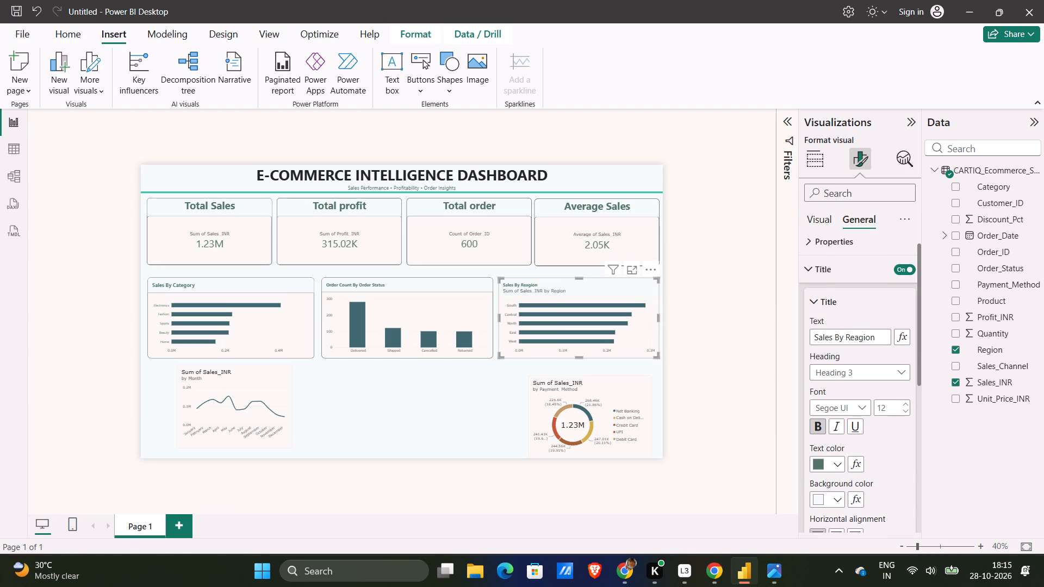
pyautogui.scroll(-1, 879, 485)
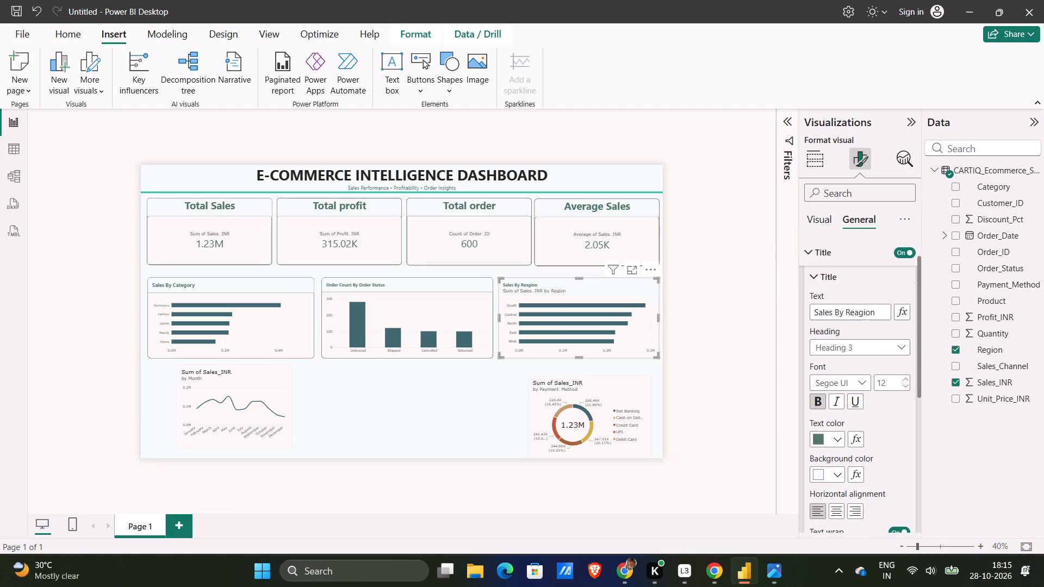
pyautogui.scroll(-1, 879, 485)
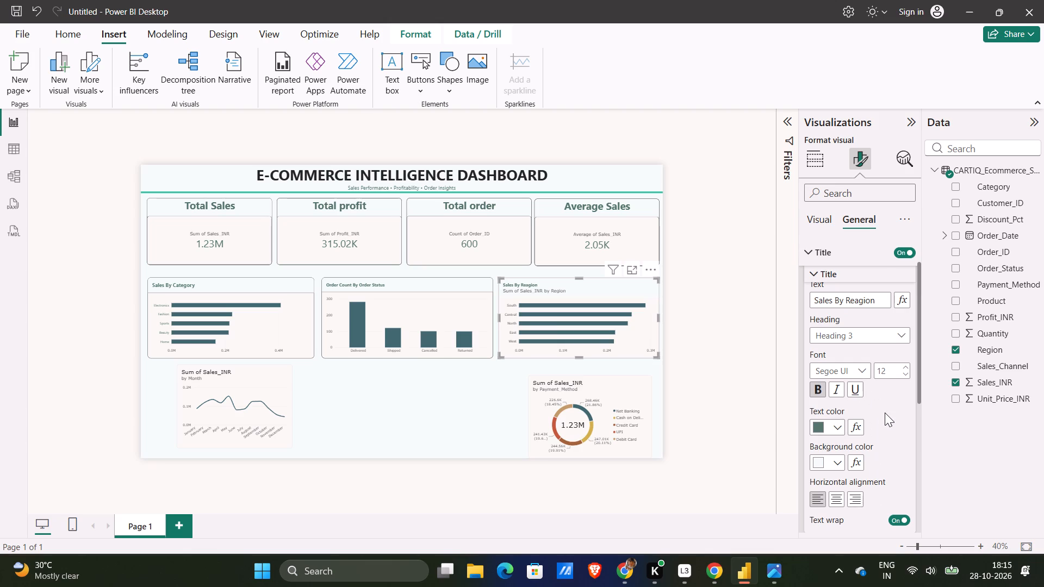
pyautogui.click(885, 413)
pyautogui.scroll(-1, 868, 352)
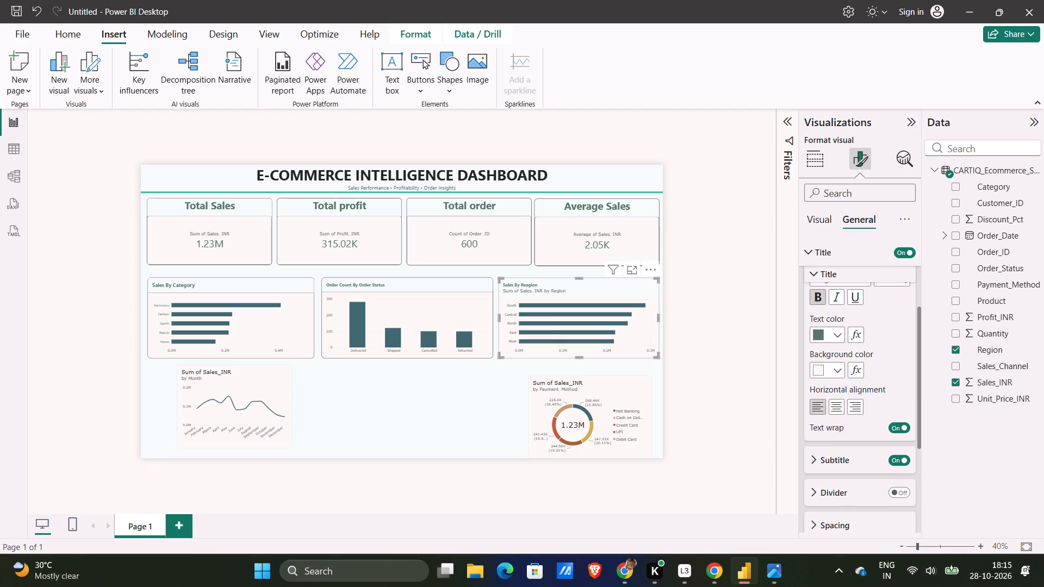
pyautogui.click(893, 459)
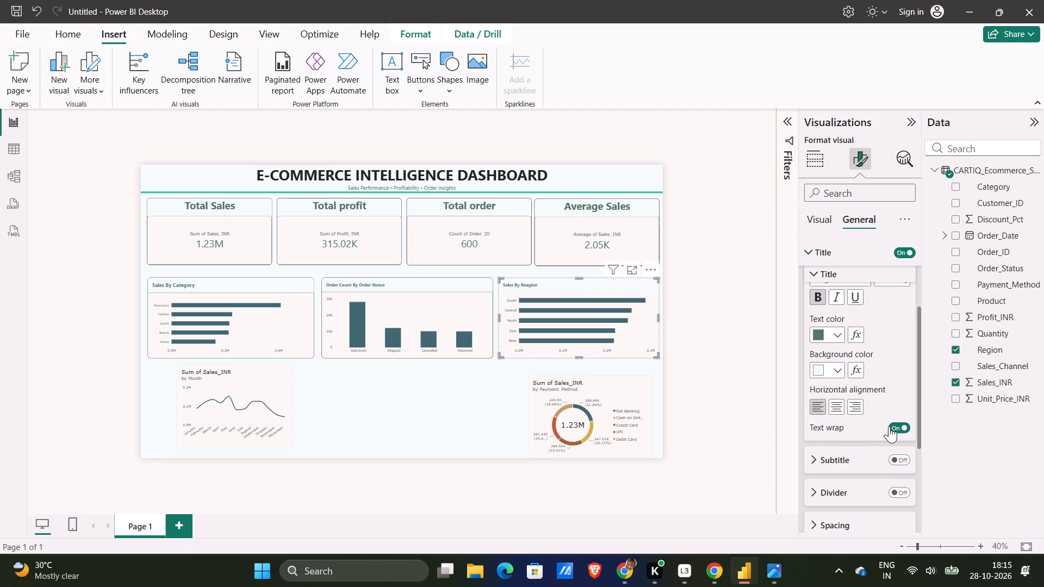
pyautogui.click(678, 351)
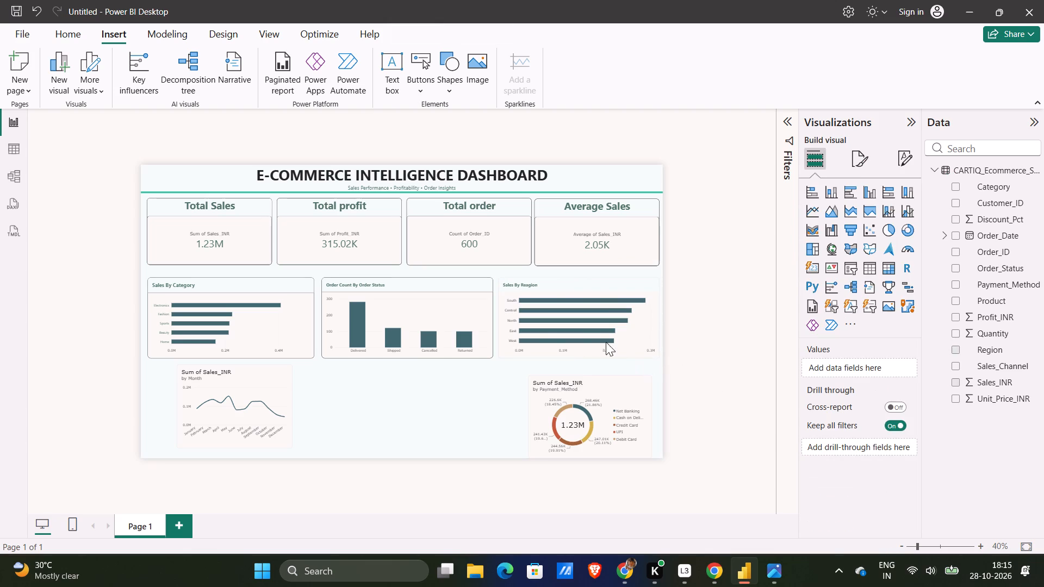
# Set the rounded corners of the Order Count By Order Status chart's visual border to 15 px.
pyautogui.scroll(-1, 586, 329)
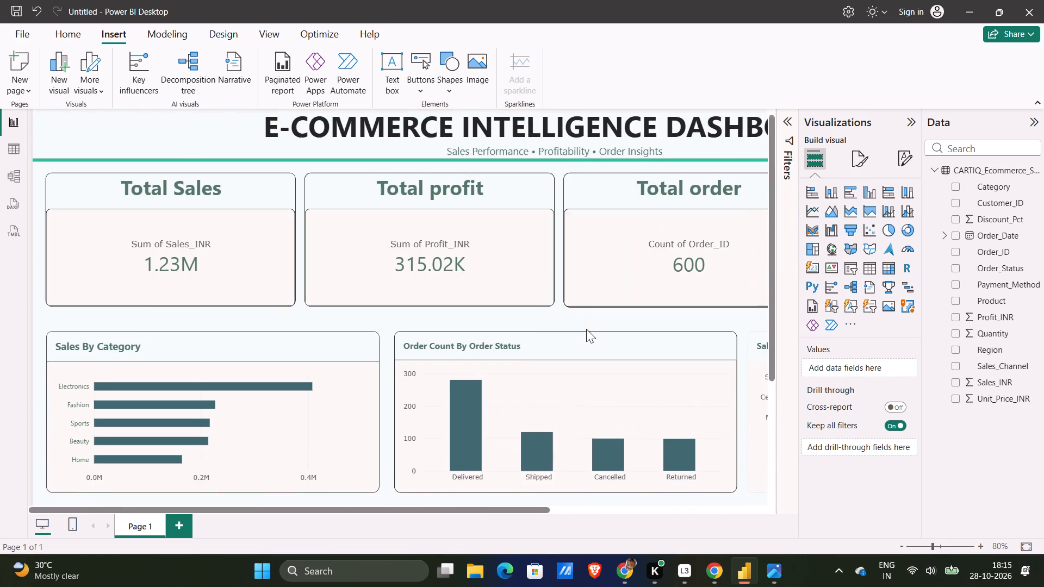
pyautogui.scroll(-1, 586, 329)
pyautogui.hscroll(-2, 586, 329)
pyautogui.rightClick(586, 329)
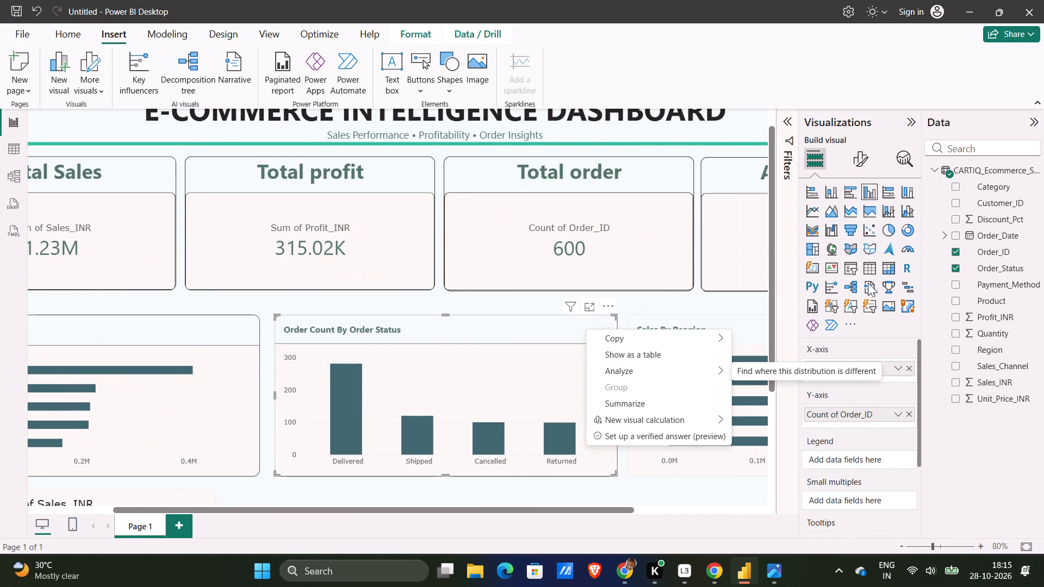
pyautogui.click(862, 158)
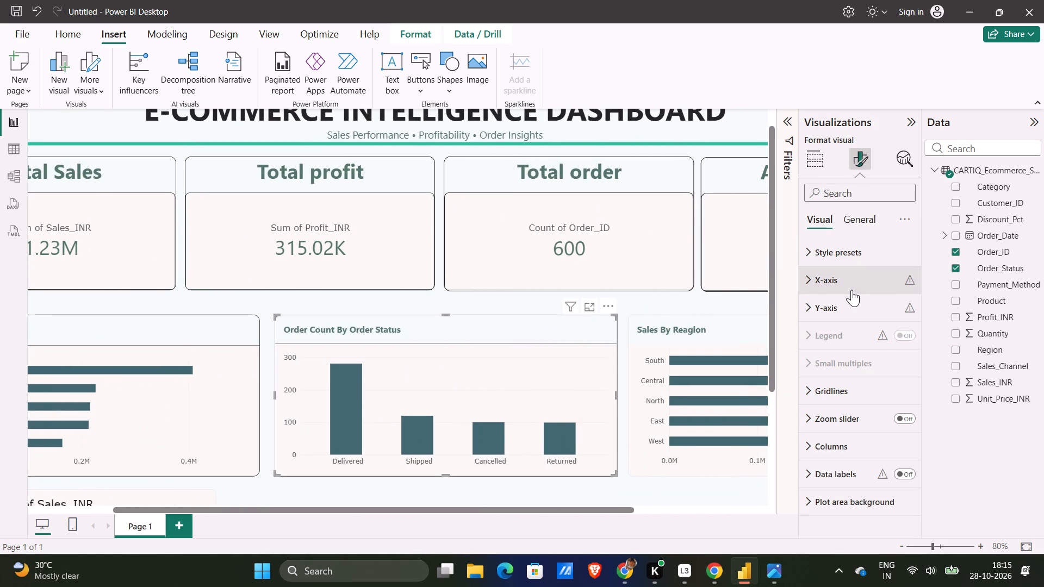
pyautogui.click(868, 389)
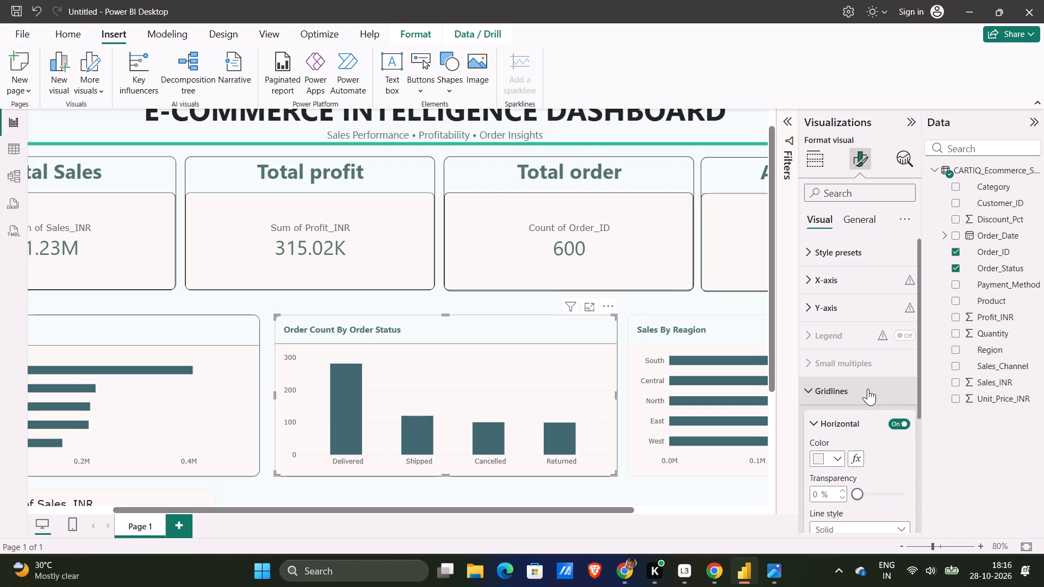
pyautogui.click(868, 389)
pyautogui.scroll(-1, 868, 389)
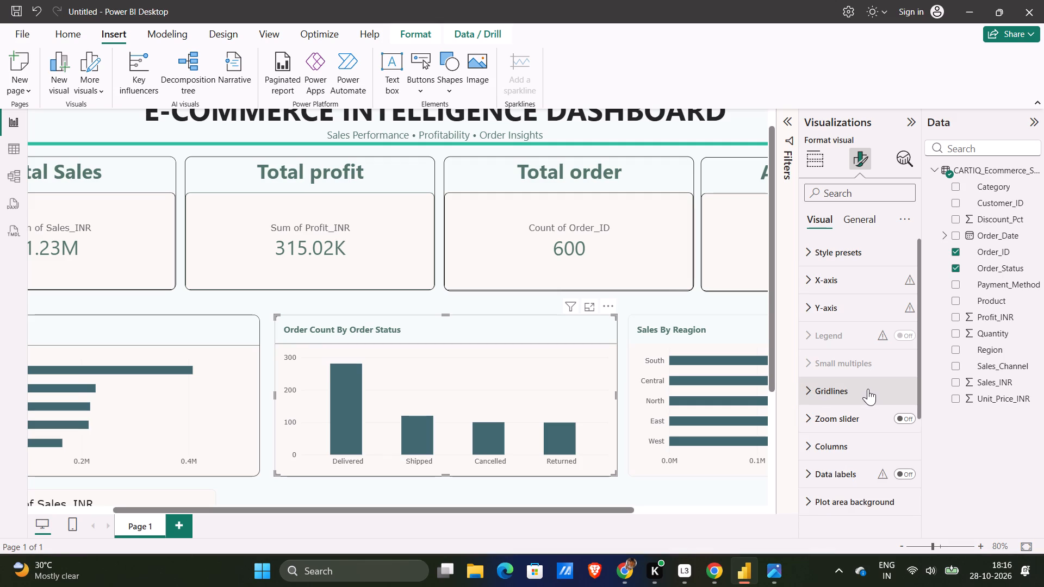
pyautogui.scroll(-1, 868, 389)
pyautogui.click(872, 223)
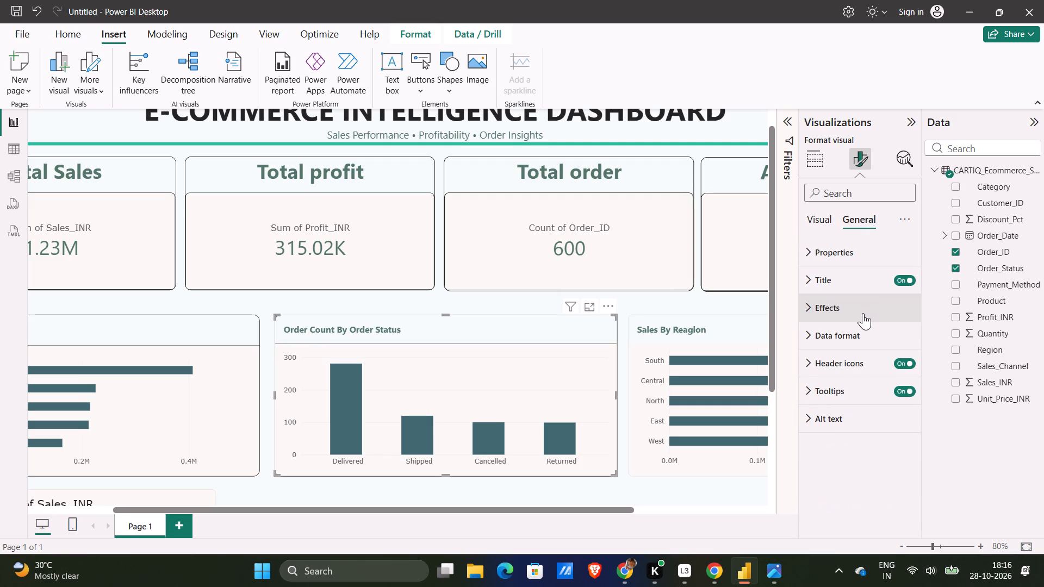
pyautogui.click(862, 313)
pyautogui.scroll(-1, 868, 369)
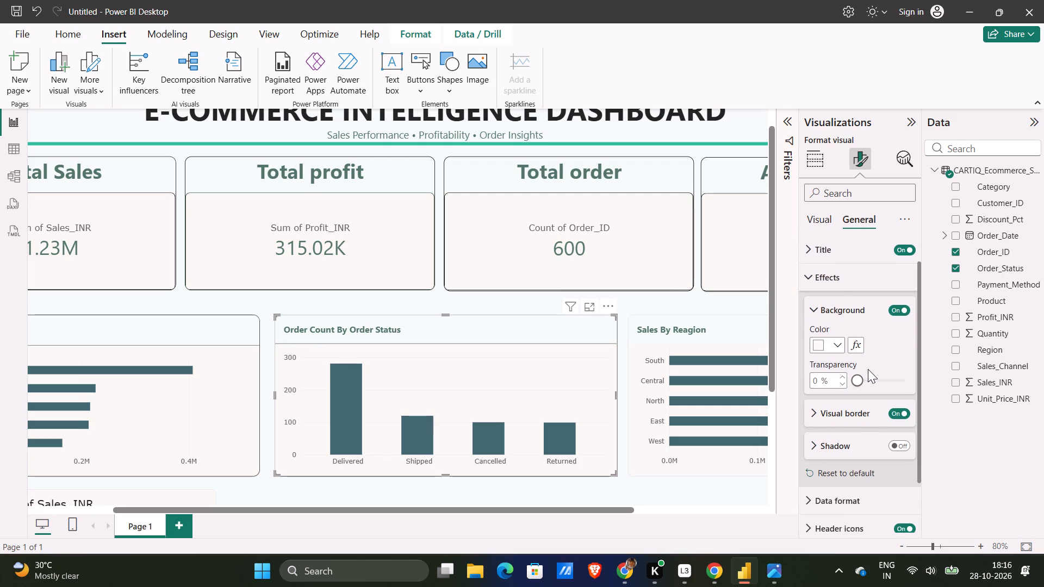
pyautogui.click(855, 414)
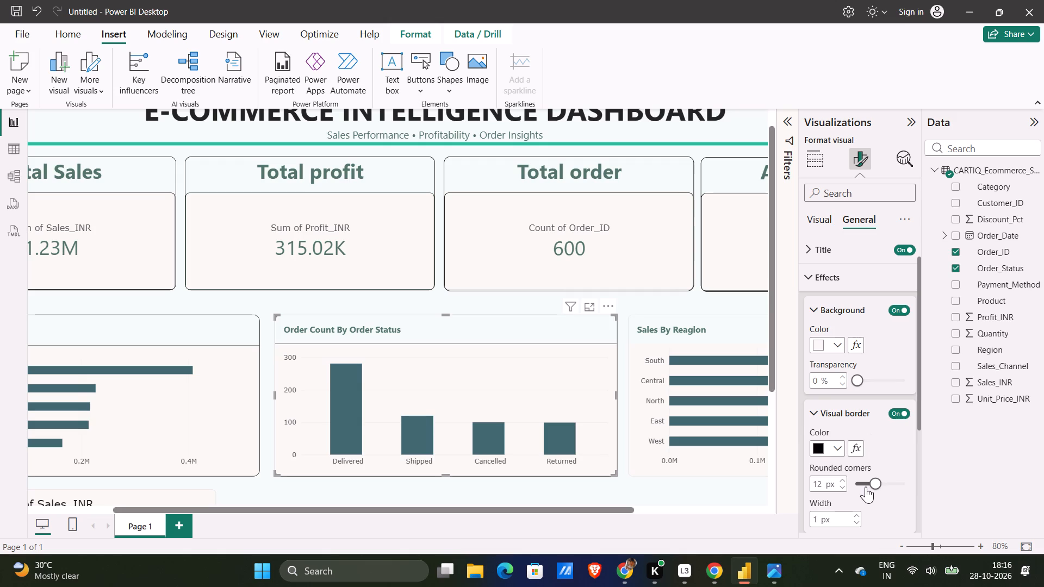
pyautogui.moveTo(871, 483); pyautogui.dragTo(880, 483)
pyautogui.click(710, 501)
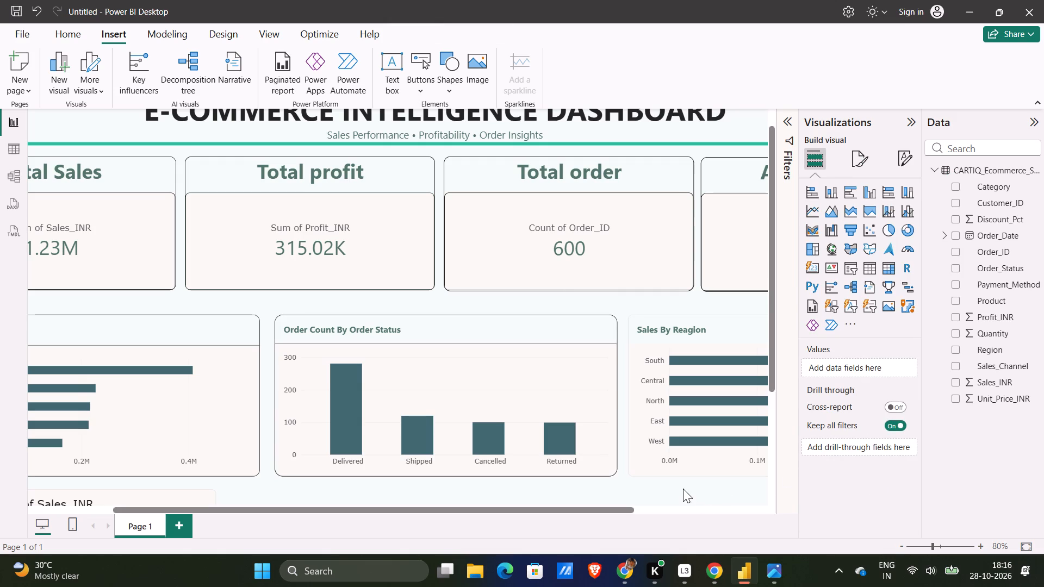
# Check the Order Count By Order Status border settings and match the Sales By Category border's rounded corners to its 15 px.
pyautogui.hscroll(-1, 658, 494)
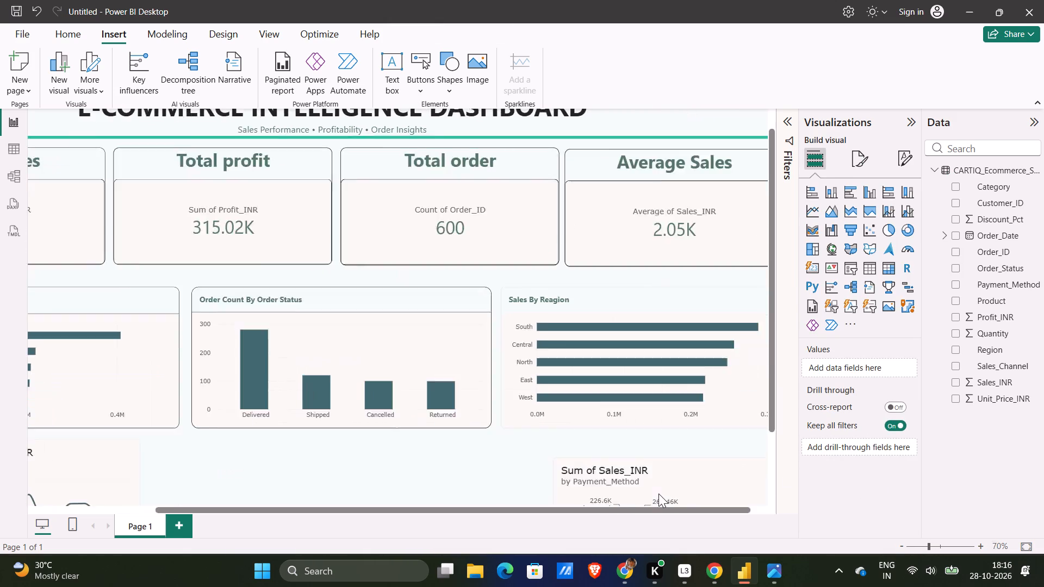
pyautogui.click(449, 324)
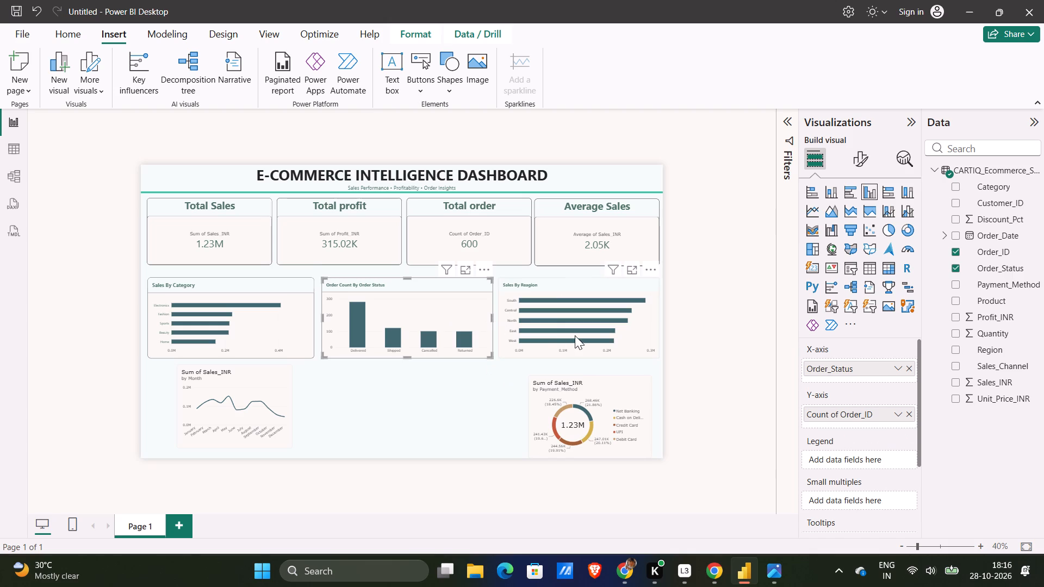
pyautogui.click(862, 156)
pyautogui.click(862, 211)
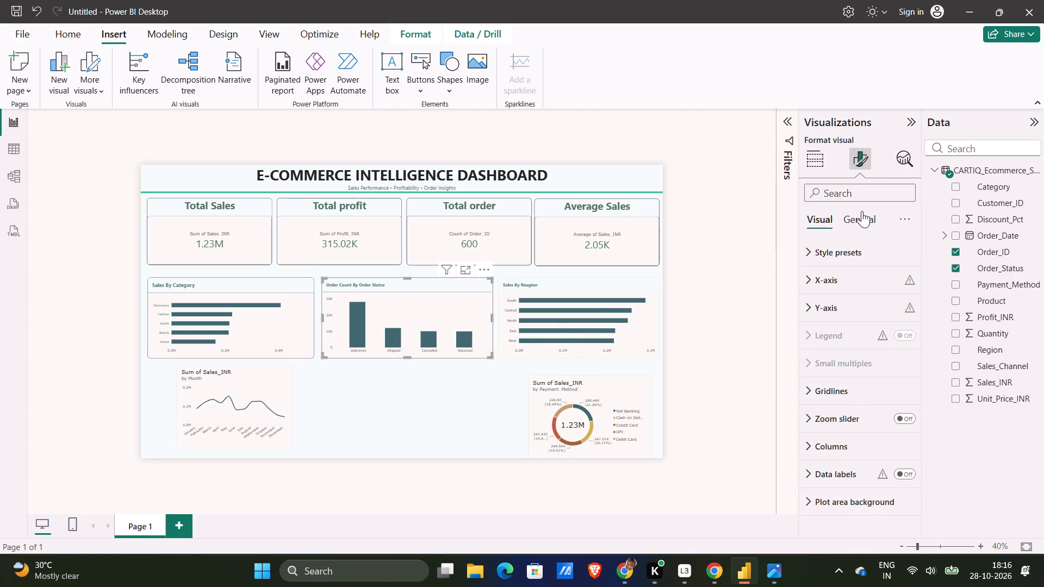
pyautogui.click(847, 317)
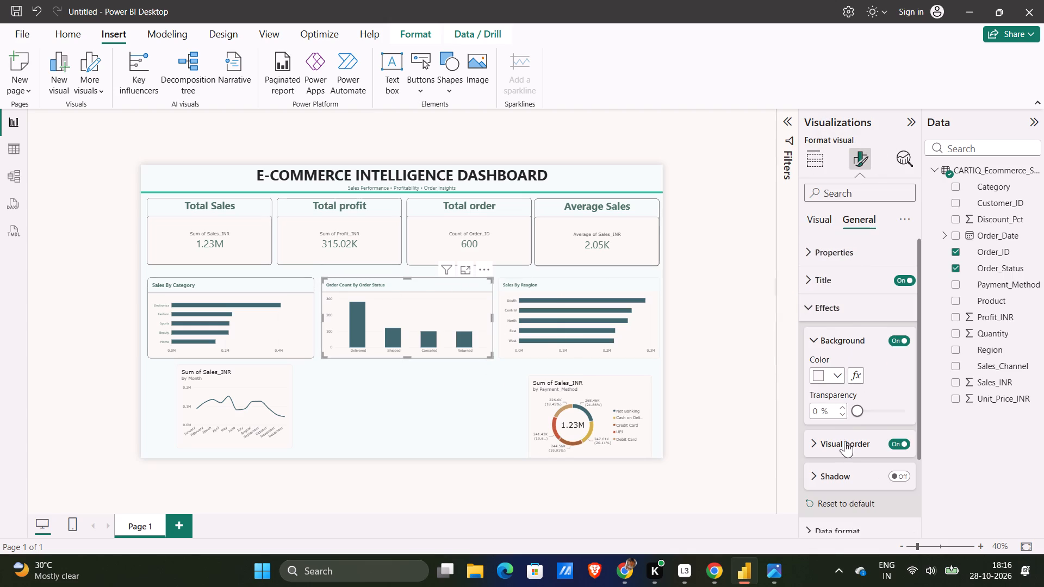
pyautogui.click(846, 440)
pyautogui.scroll(-1, 846, 440)
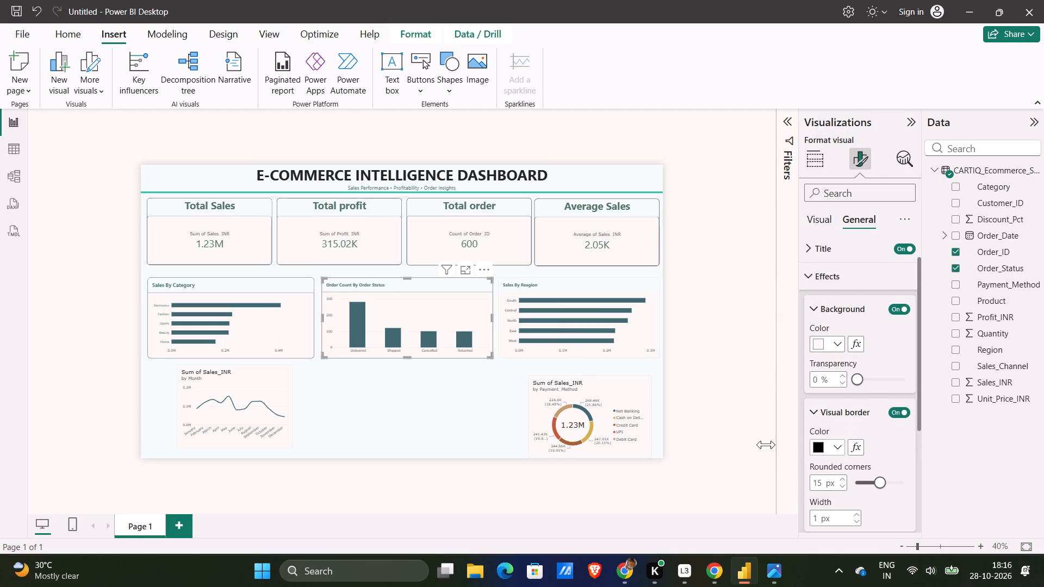
pyautogui.click(303, 319)
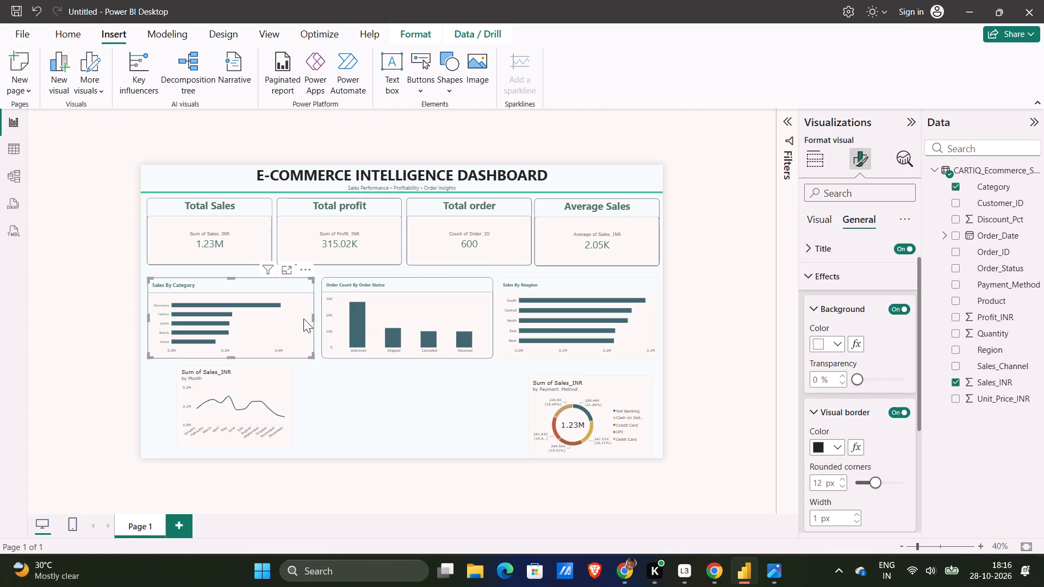
pyautogui.doubleClick(842, 478)
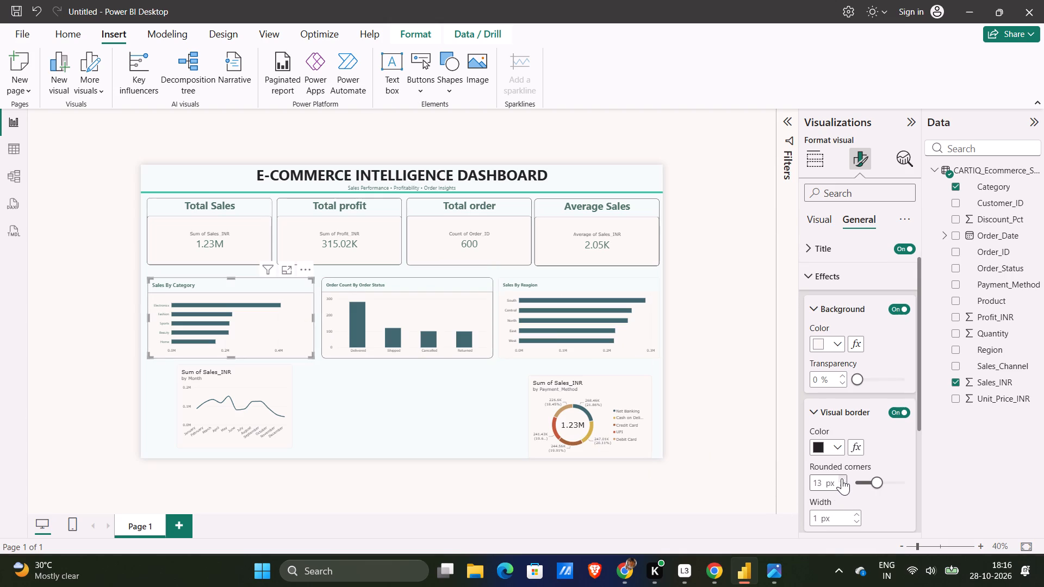
pyautogui.click(842, 478)
pyautogui.click(504, 422)
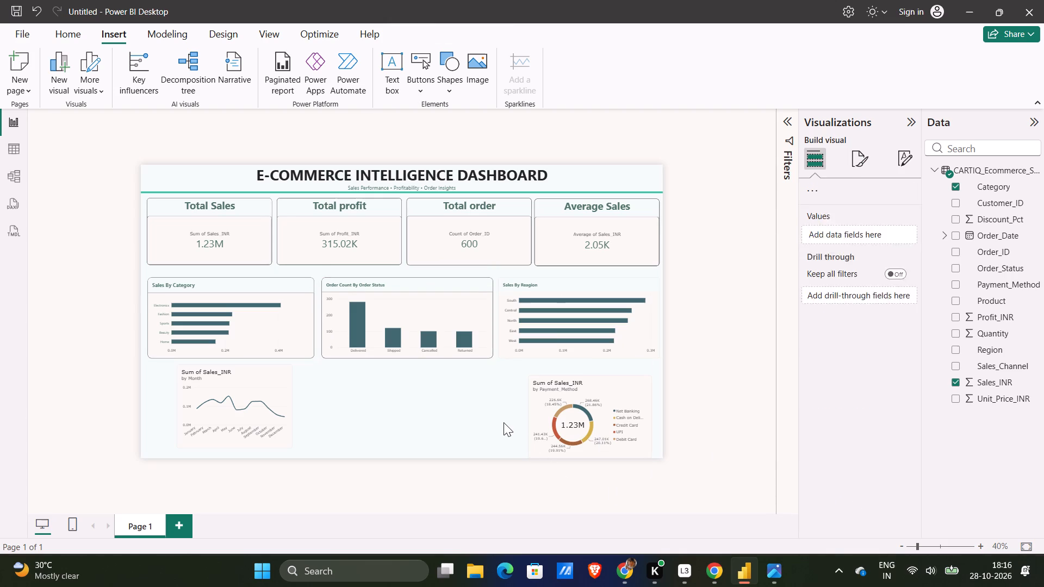
# Set the visual border colour of the Sales By Reagion chart to black.
pyautogui.click(554, 330)
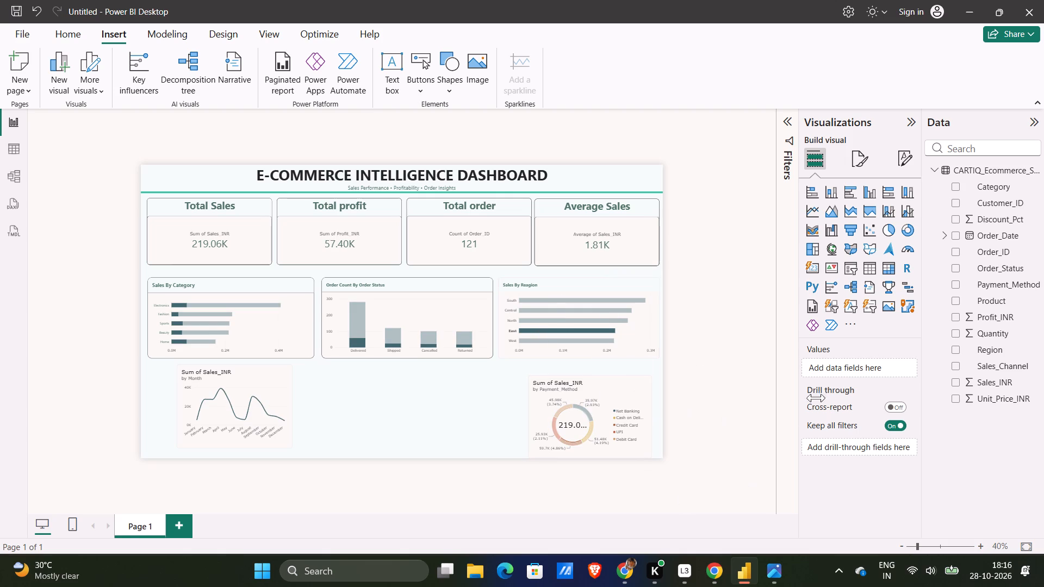
pyautogui.click(862, 162)
pyautogui.click(606, 320)
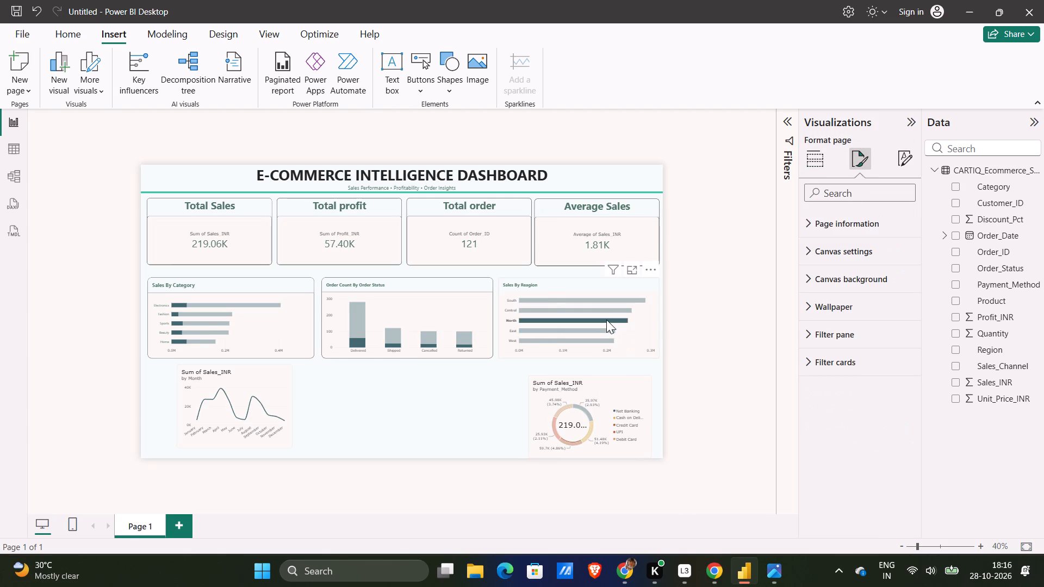
pyautogui.click(634, 324)
pyautogui.click(641, 315)
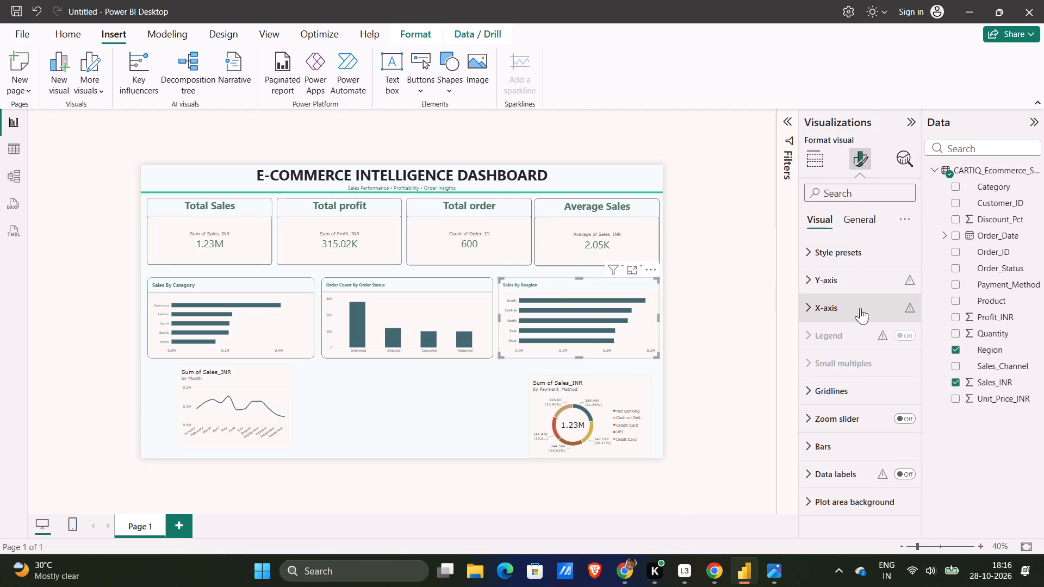
pyautogui.click(859, 224)
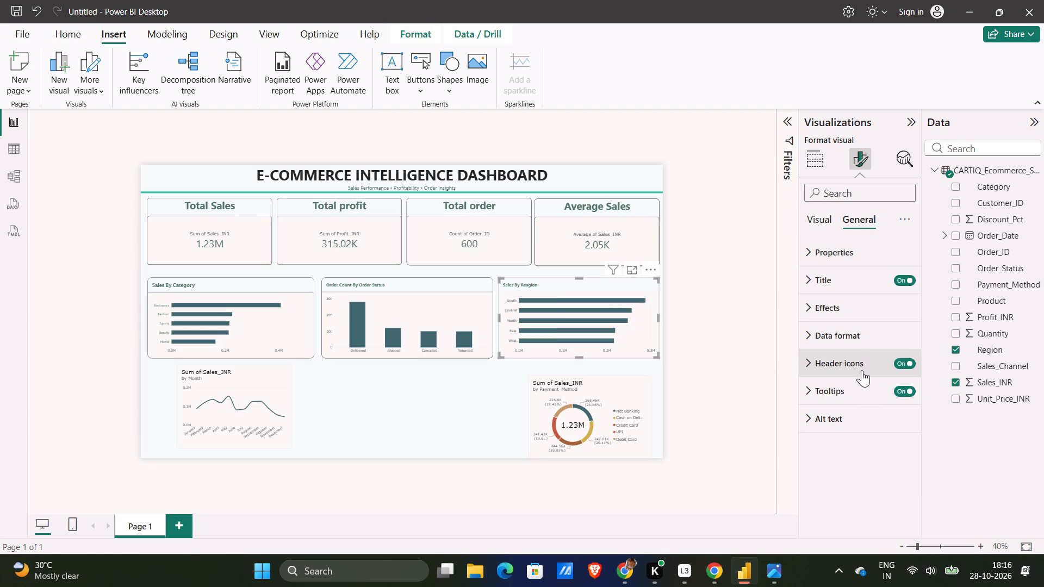
pyautogui.click(848, 313)
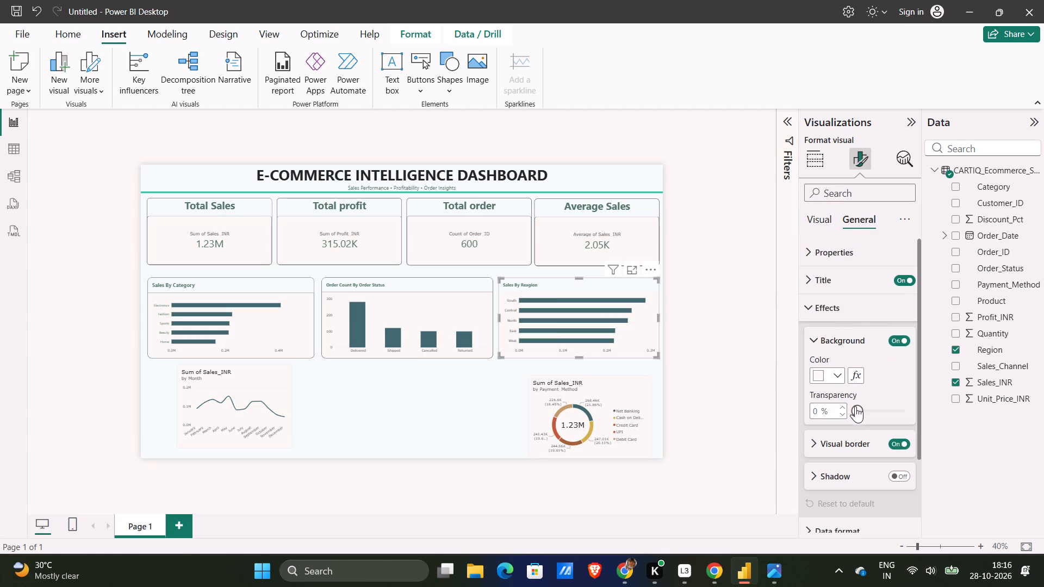
pyautogui.click(857, 452)
pyautogui.click(831, 450)
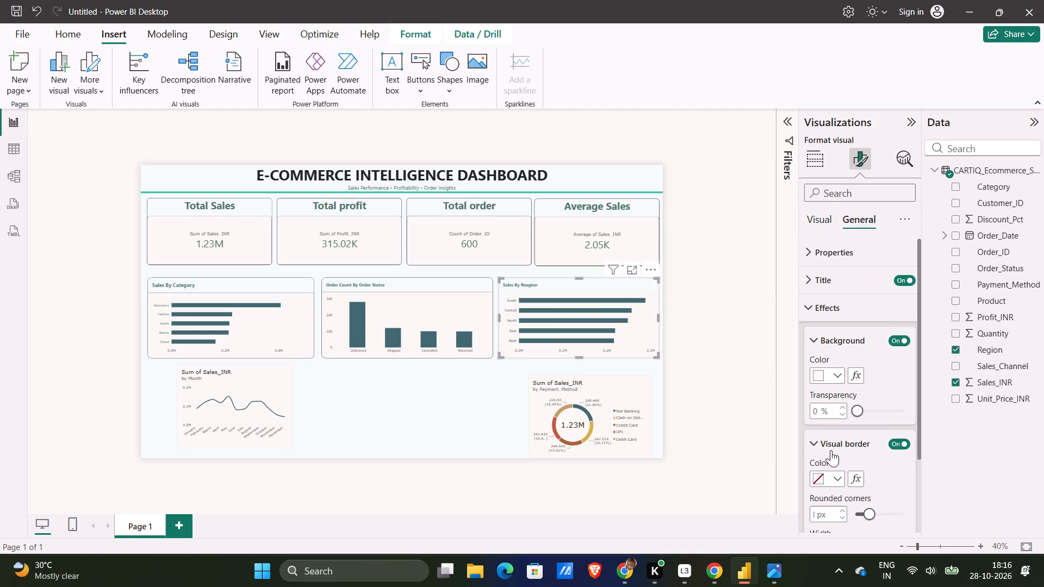
pyautogui.click(830, 479)
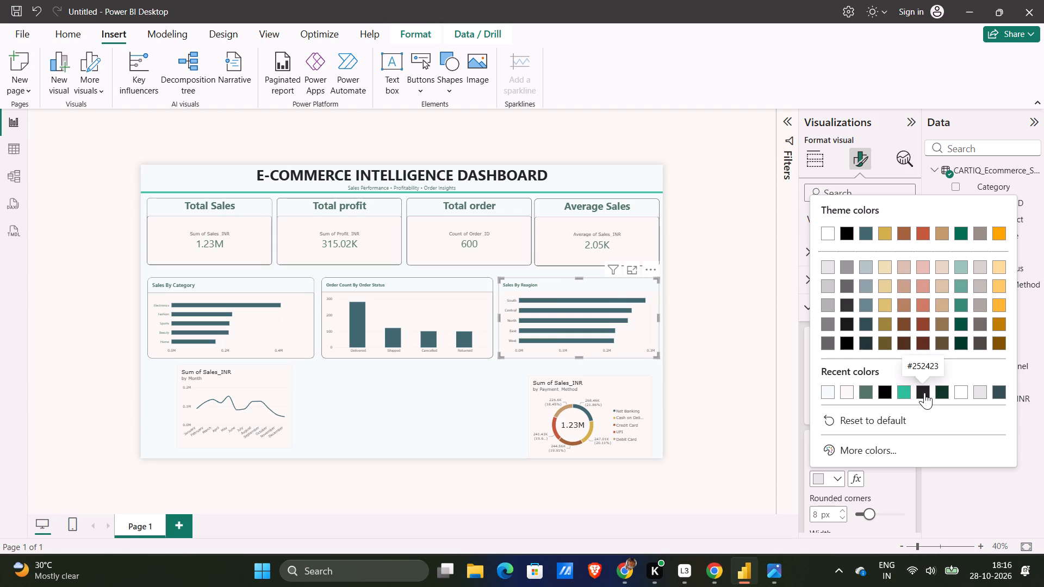
pyautogui.click(847, 231)
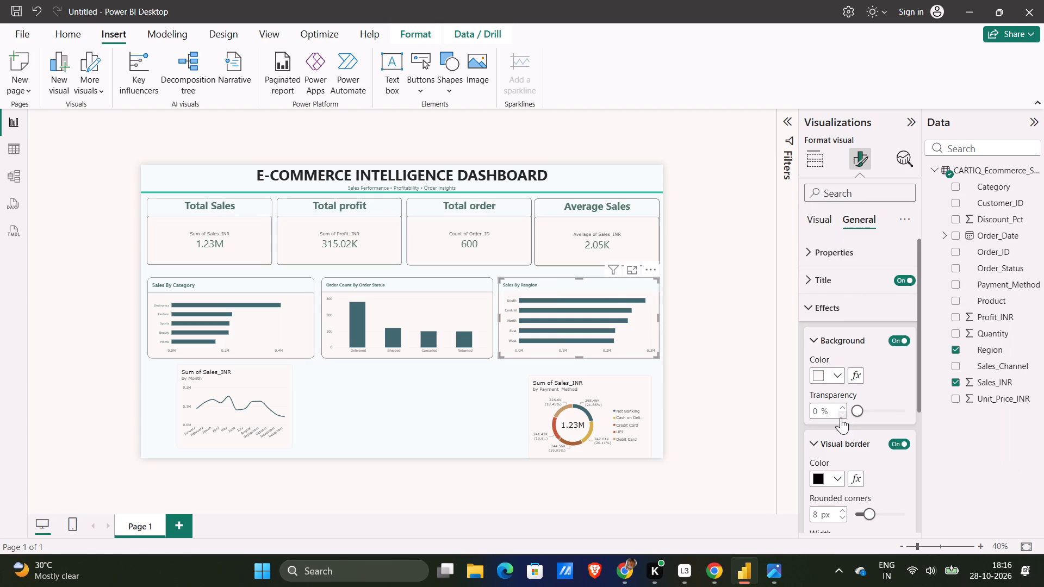
# Set the rounded corners of the Sales By Reagion chart's visual border to 15 px.
pyautogui.tripleClick(841, 510)
pyautogui.click(841, 510)
pyautogui.doubleClick(841, 510)
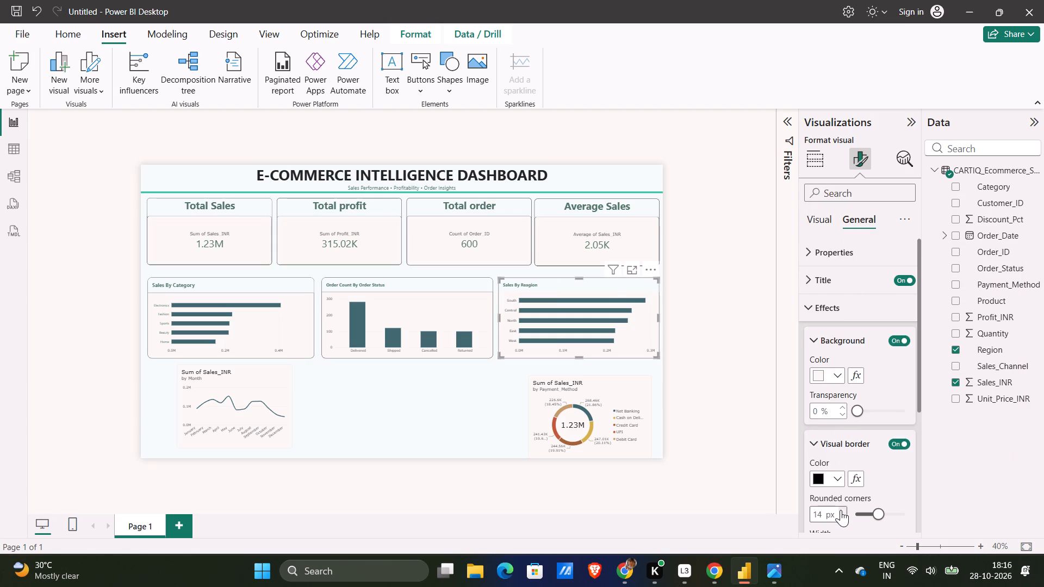
pyautogui.click(841, 510)
pyautogui.scroll(-2, 861, 502)
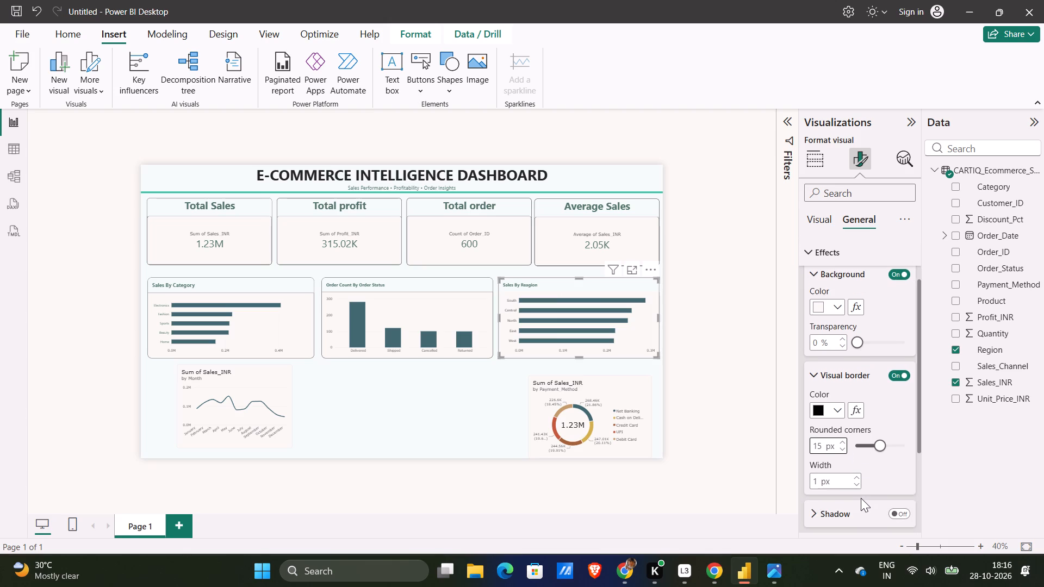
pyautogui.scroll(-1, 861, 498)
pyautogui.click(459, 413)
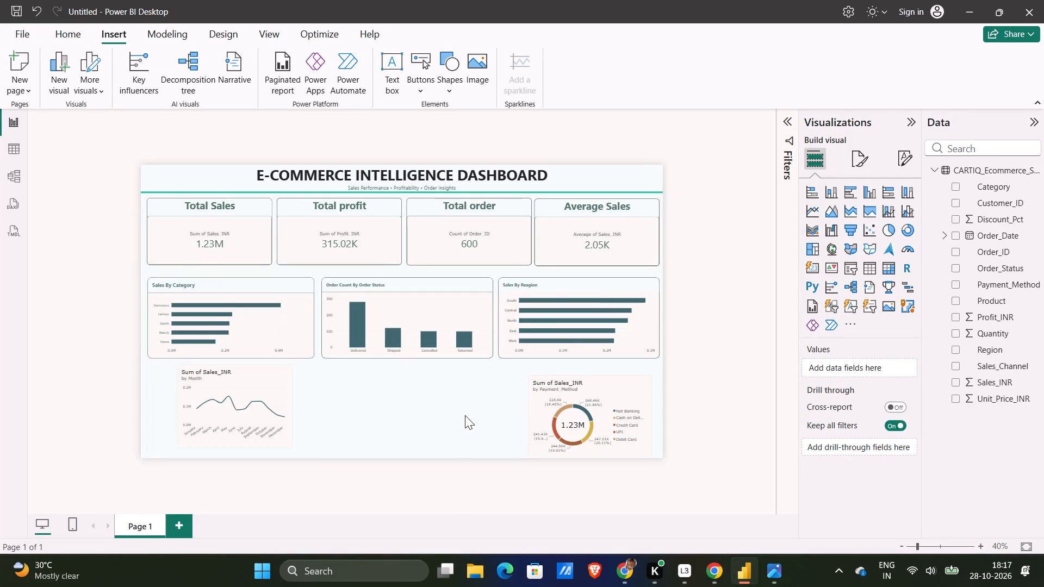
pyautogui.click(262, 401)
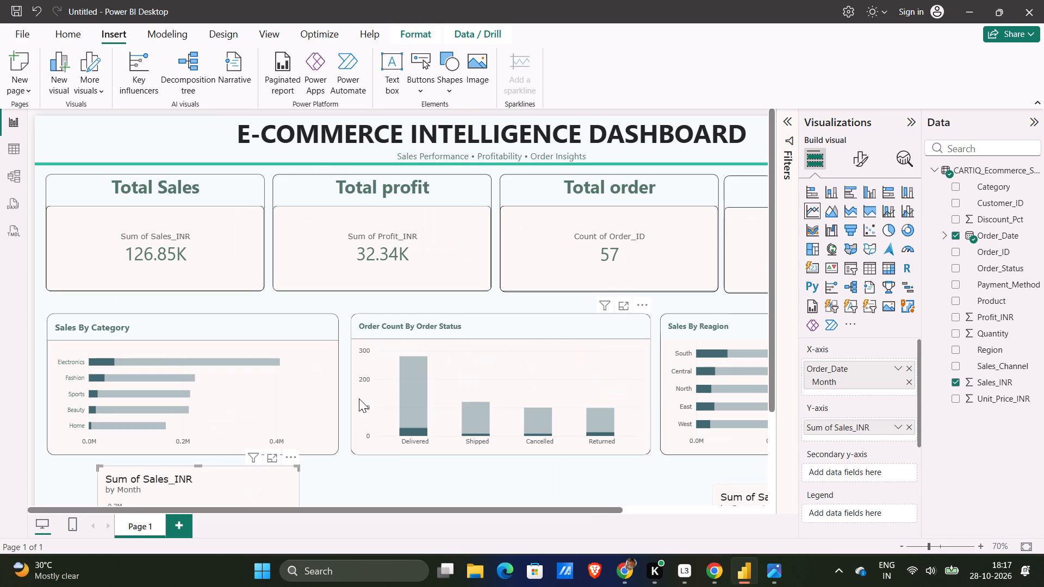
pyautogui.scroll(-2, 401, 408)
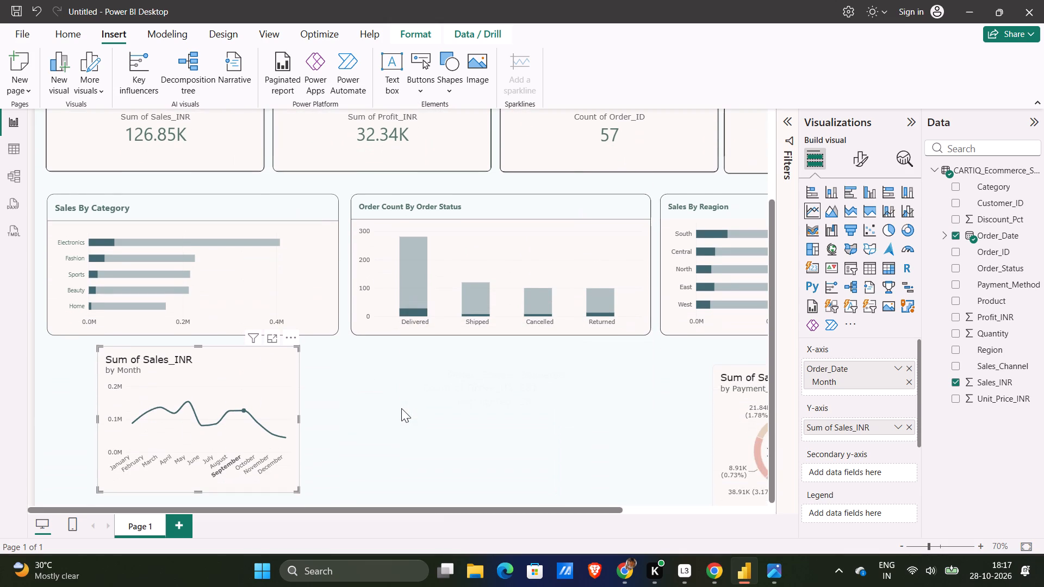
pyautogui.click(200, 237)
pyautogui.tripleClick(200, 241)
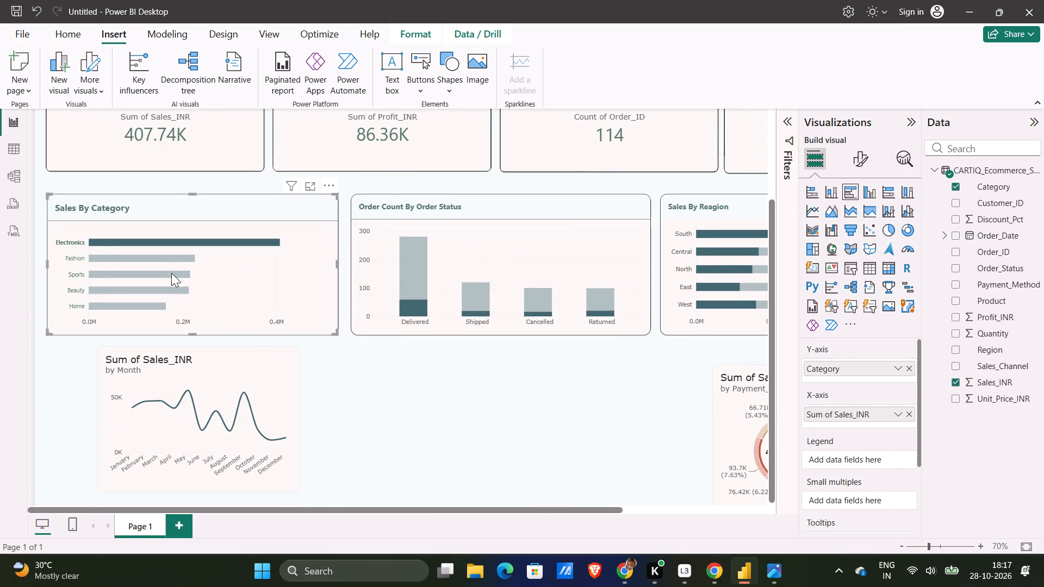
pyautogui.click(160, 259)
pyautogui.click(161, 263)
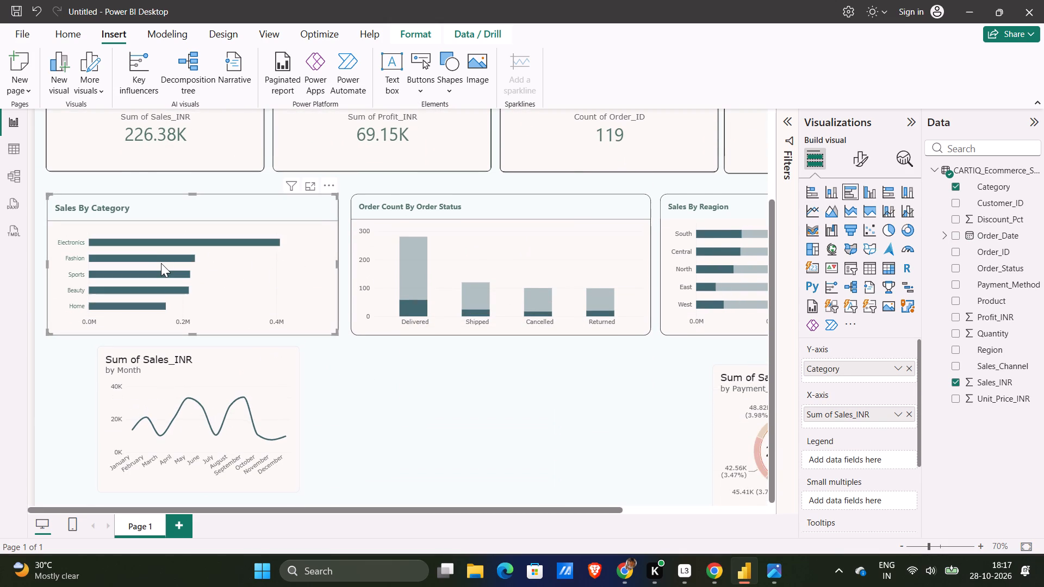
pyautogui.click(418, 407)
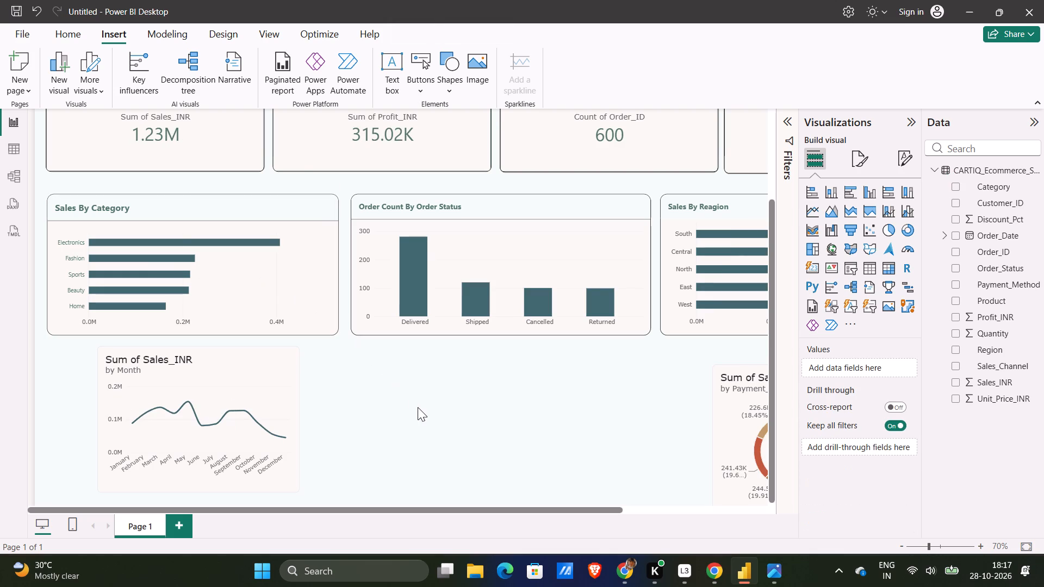
# Widen the monthly Sum of Sales_INR line chart and place it below Sales By Category, aligned with that chart's left edge.
pyautogui.click(239, 422)
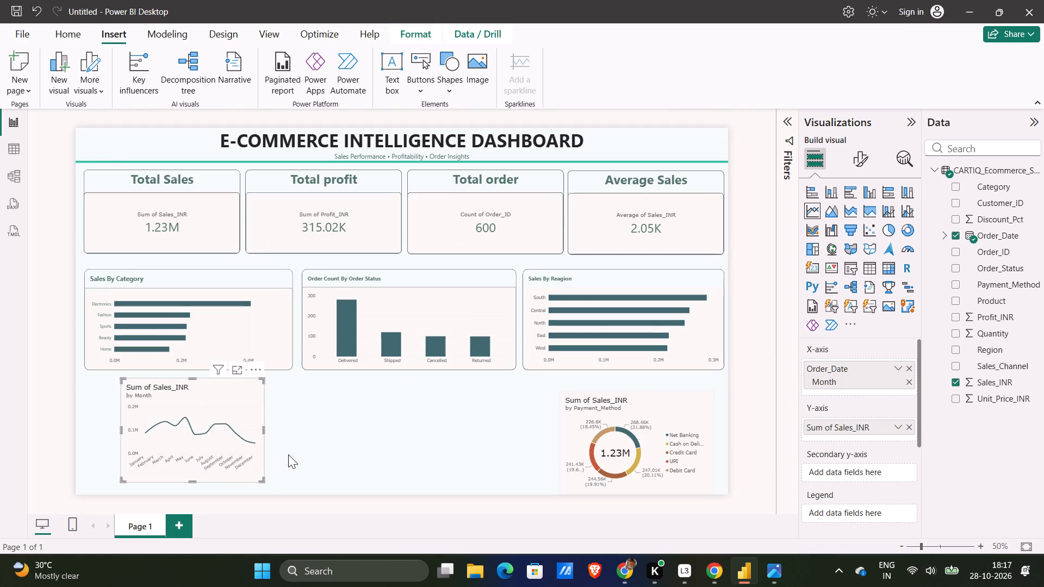
pyautogui.moveTo(260, 483); pyautogui.dragTo(405, 483)
pyautogui.moveTo(347, 401); pyautogui.dragTo(279, 407)
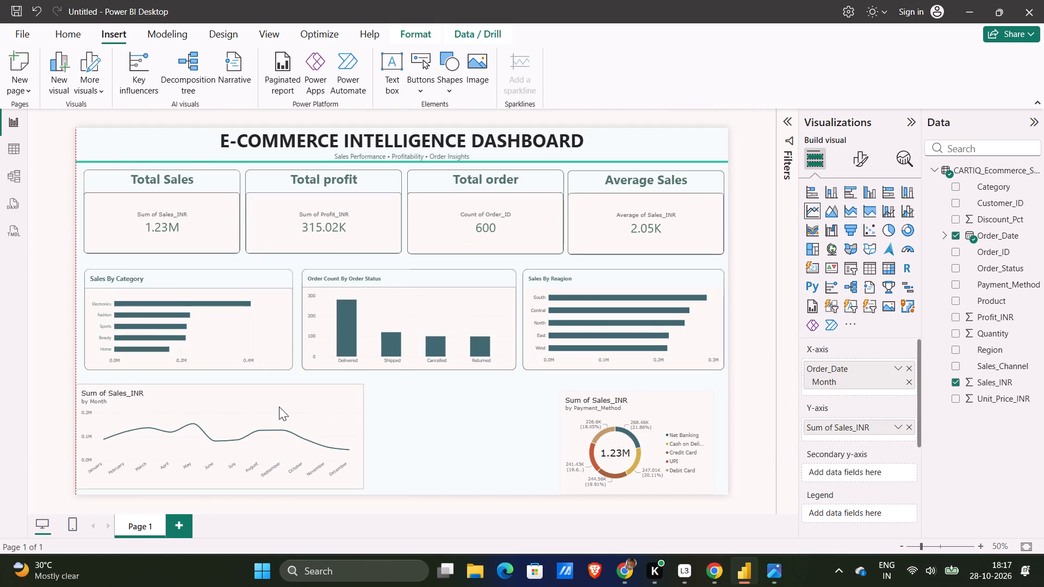
pyautogui.moveTo(279, 407); pyautogui.dragTo(316, 406)
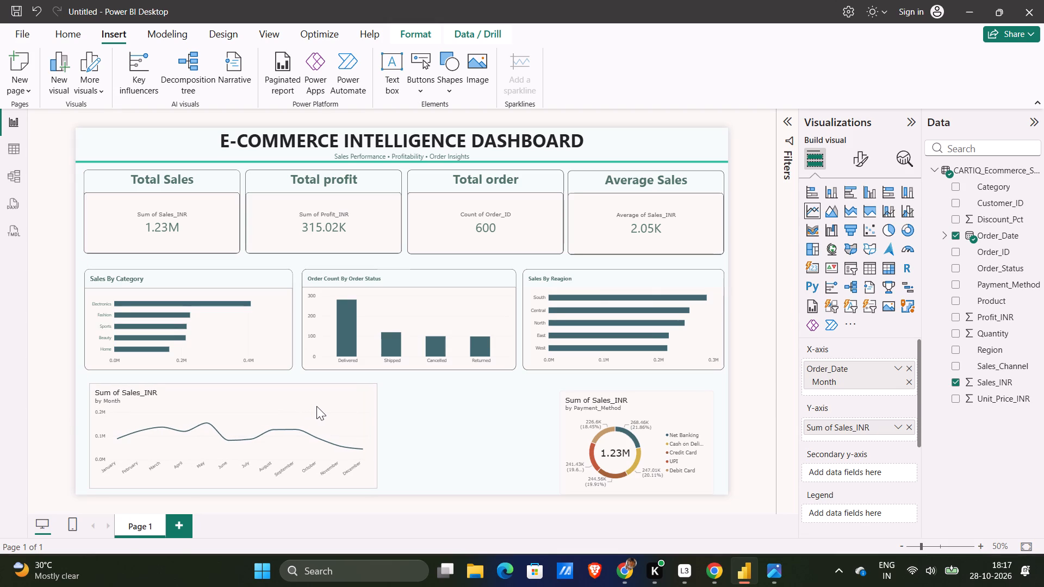
pyautogui.moveTo(316, 406); pyautogui.dragTo(315, 402)
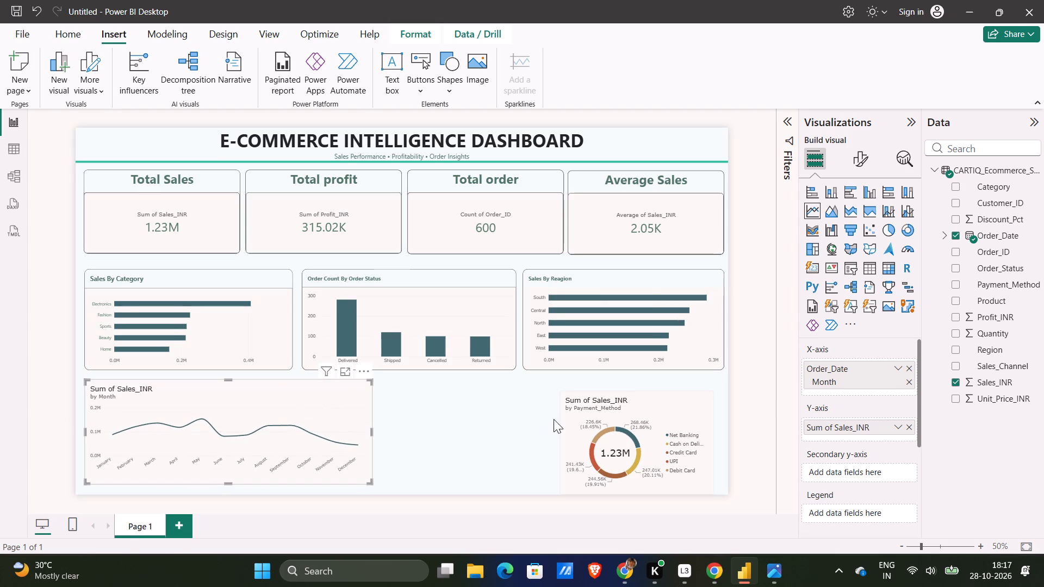
# Move the Payment_Method donut chart level with the line chart and widen it to the right edge of the Sales By Reagion chart.
pyautogui.moveTo(573, 424); pyautogui.dragTo(476, 410)
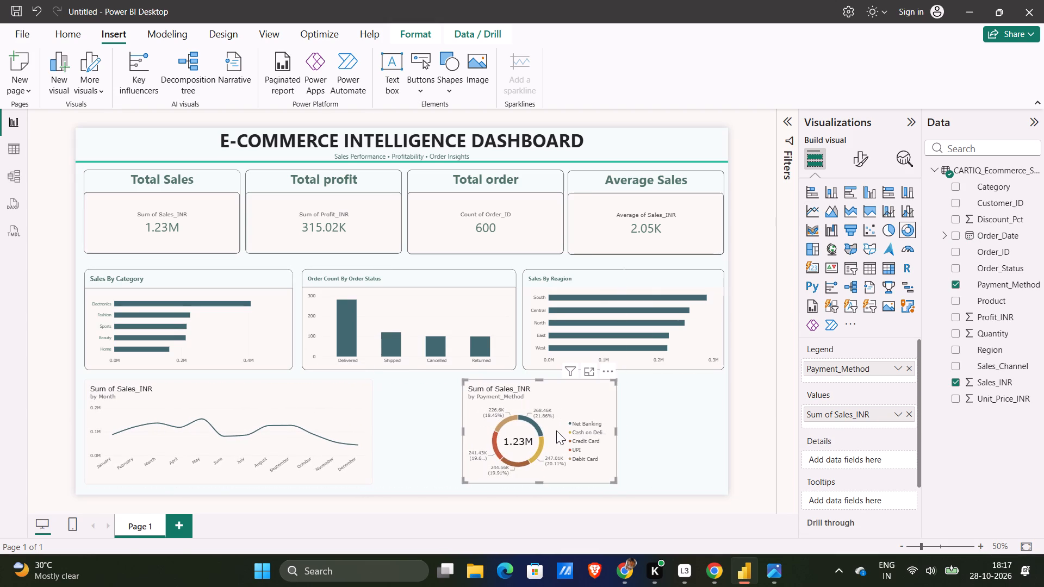
pyautogui.moveTo(616, 479); pyautogui.dragTo(676, 478)
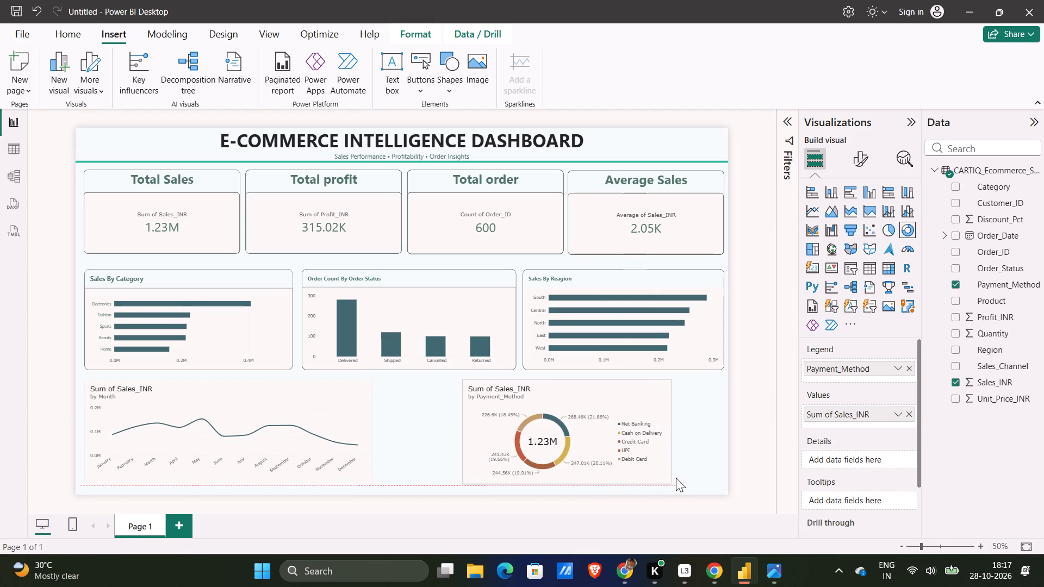
pyautogui.moveTo(676, 478); pyautogui.dragTo(713, 483)
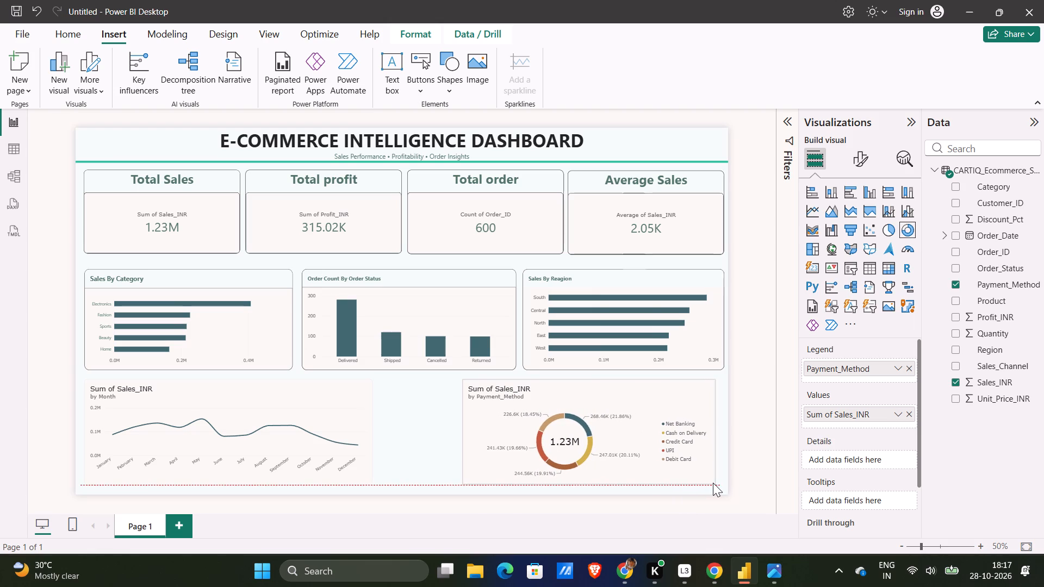
pyautogui.moveTo(713, 483); pyautogui.dragTo(720, 480)
# Widen the monthly line chart until it nearly reaches the donut chart, and align it vertically with the donut chart.
pyautogui.click(326, 405)
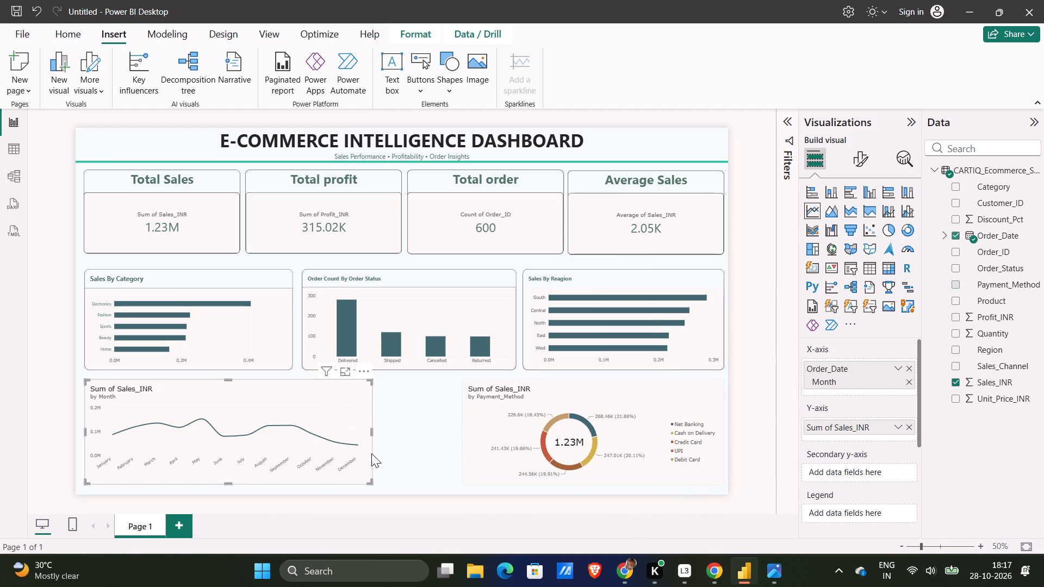
pyautogui.moveTo(371, 478); pyautogui.dragTo(383, 482)
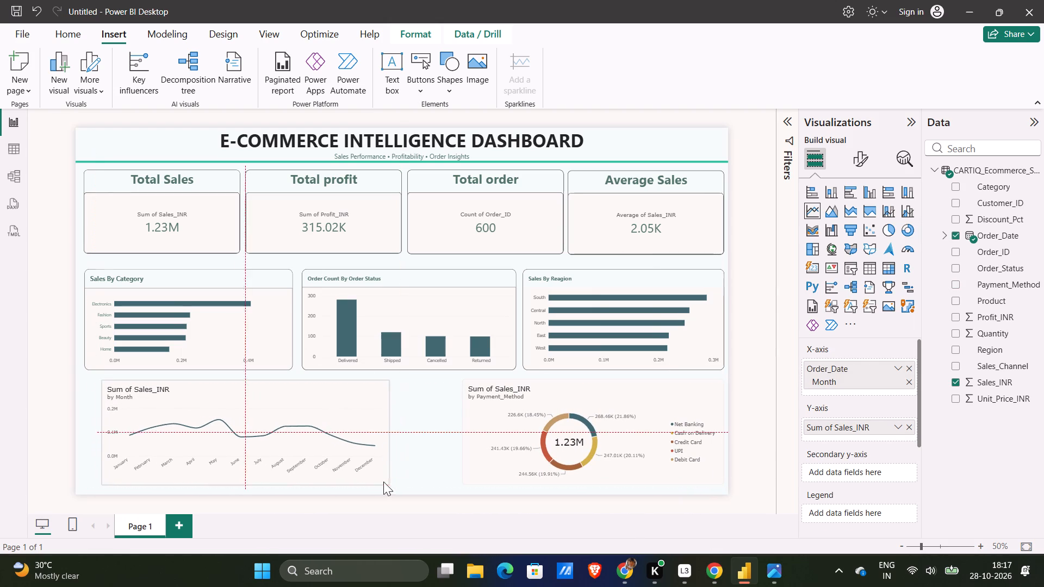
pyautogui.moveTo(383, 482); pyautogui.dragTo(375, 483)
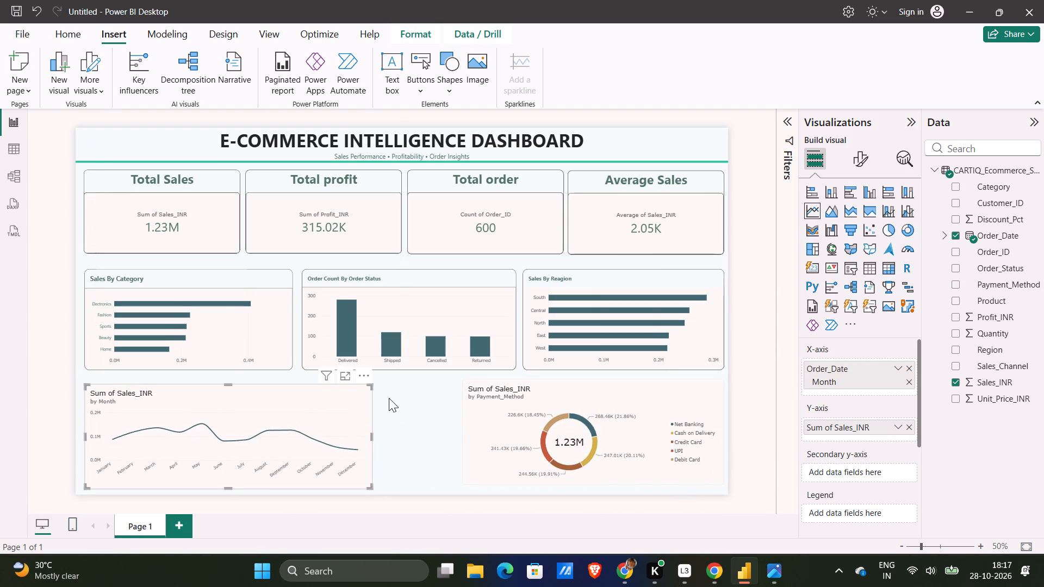
pyautogui.moveTo(372, 436); pyautogui.dragTo(424, 448)
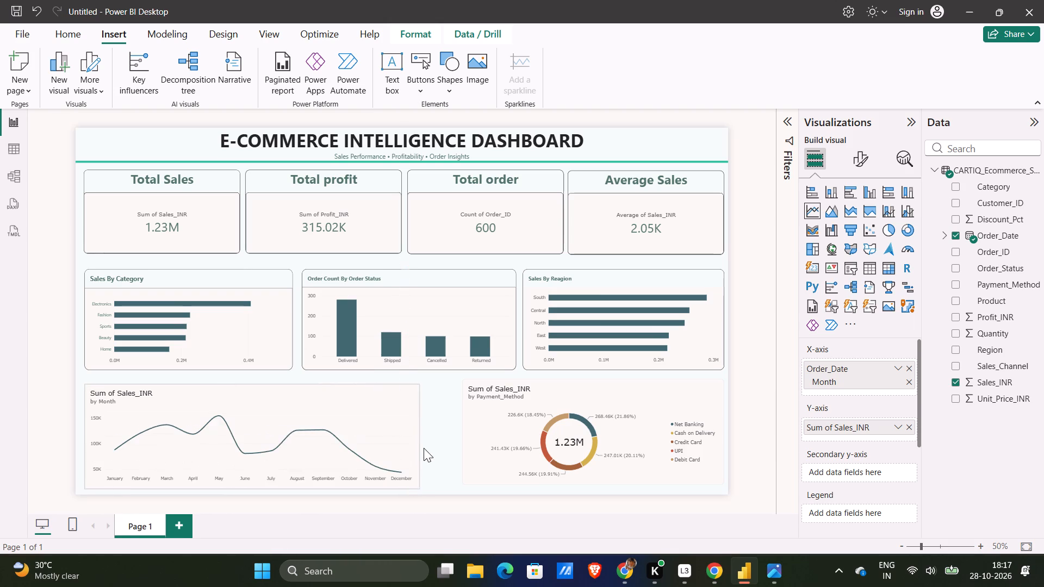
pyautogui.moveTo(424, 448); pyautogui.dragTo(443, 445)
pyautogui.click(421, 427)
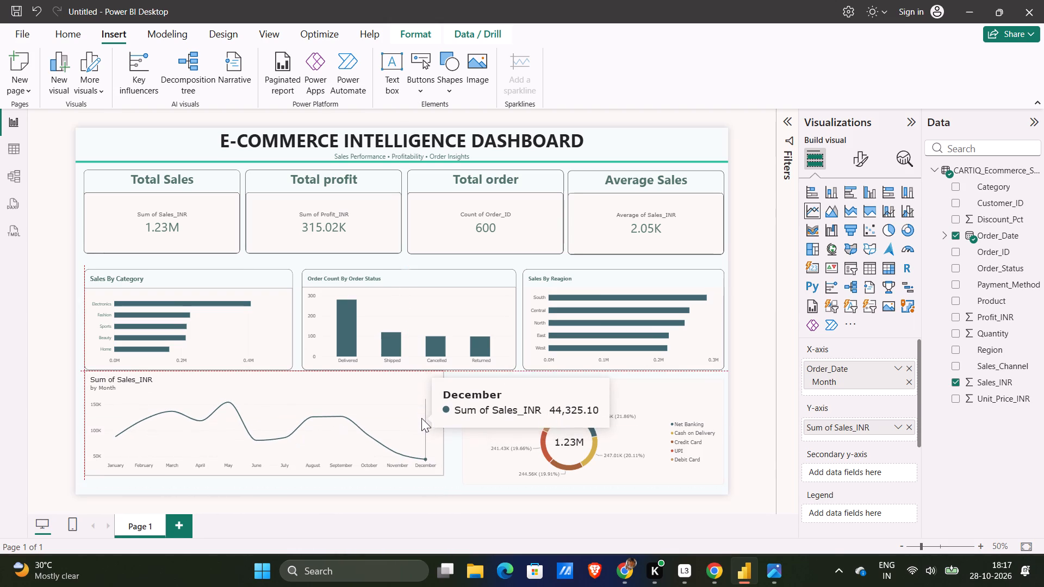
pyautogui.click(352, 434)
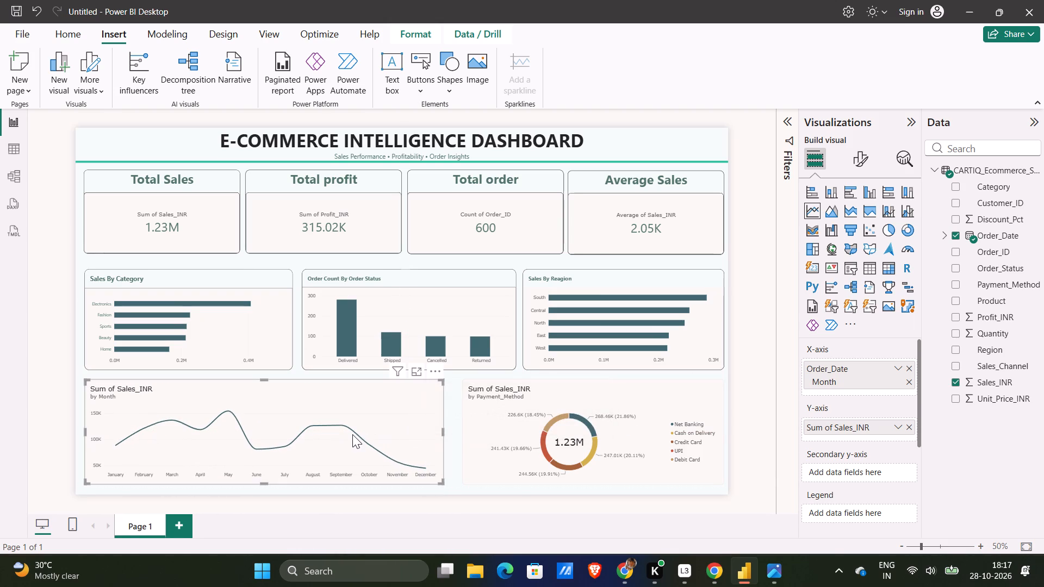
# Highlight a month in the line chart and each order status in turn to check how the other visuals cross-filter.
pyautogui.click(352, 433)
pyautogui.click(349, 428)
pyautogui.click(312, 432)
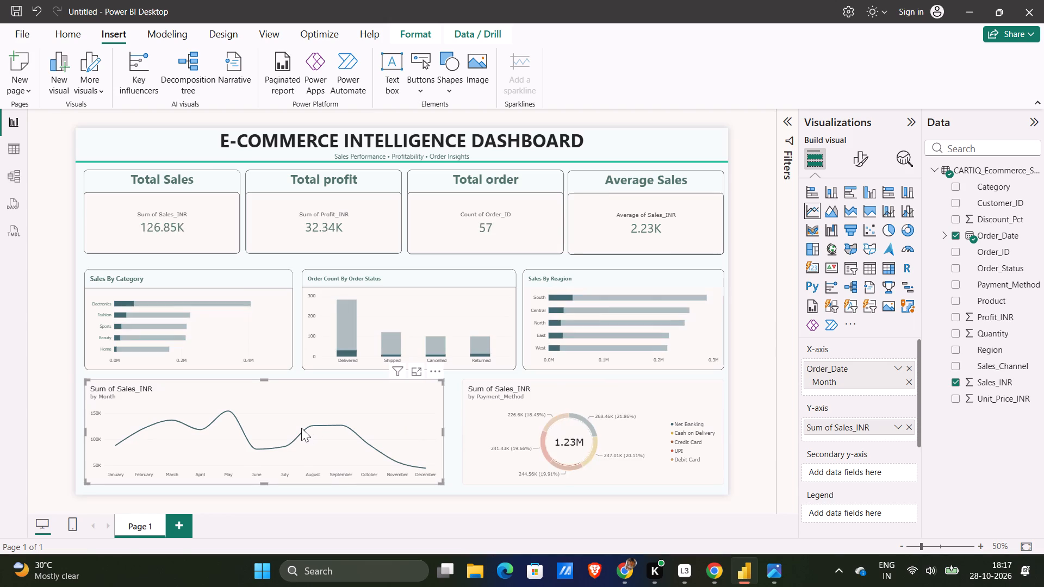
pyautogui.click(301, 428)
pyautogui.click(237, 326)
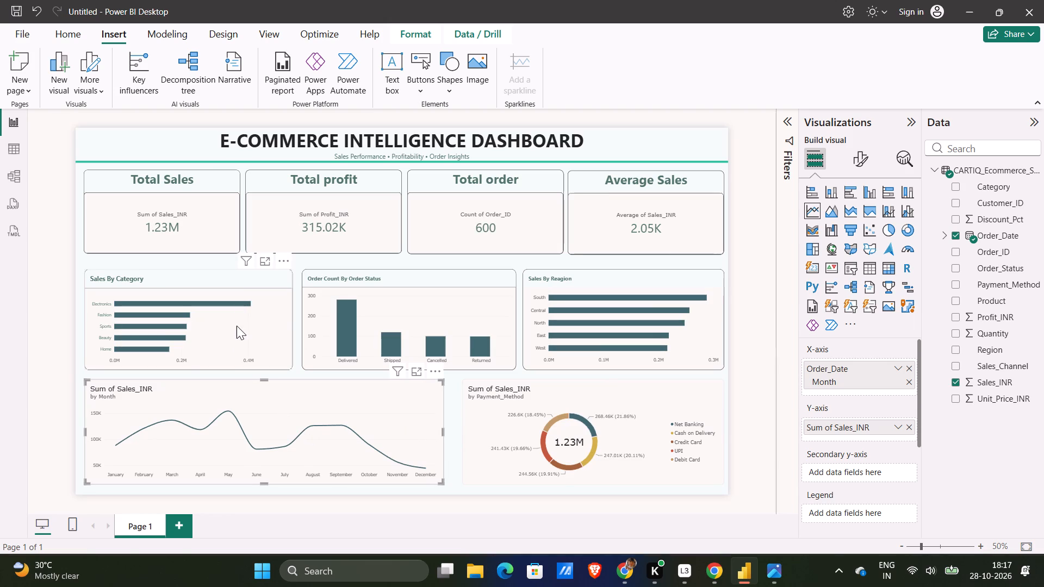
pyautogui.click(342, 338)
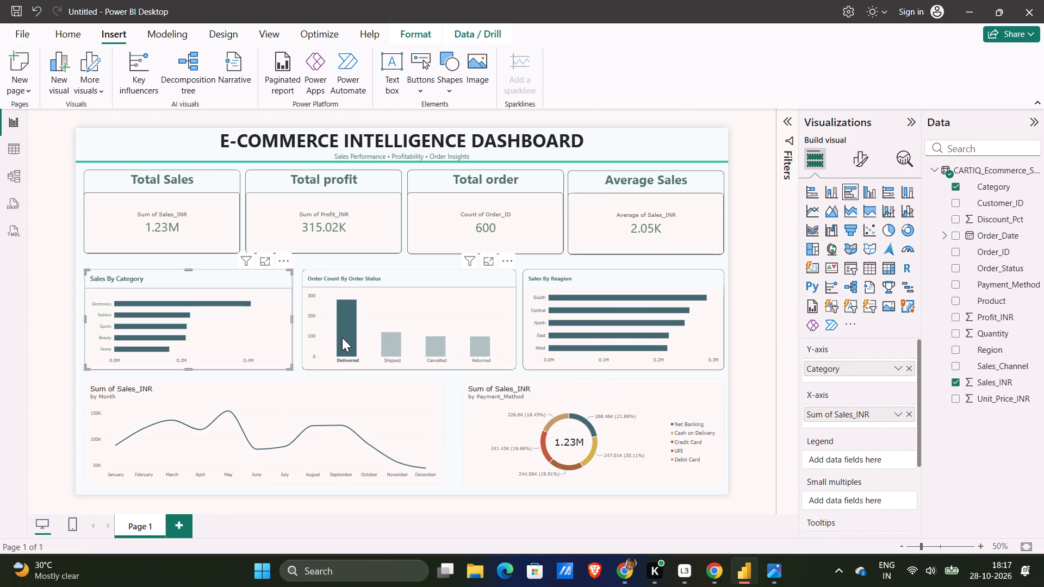
pyautogui.click(393, 336)
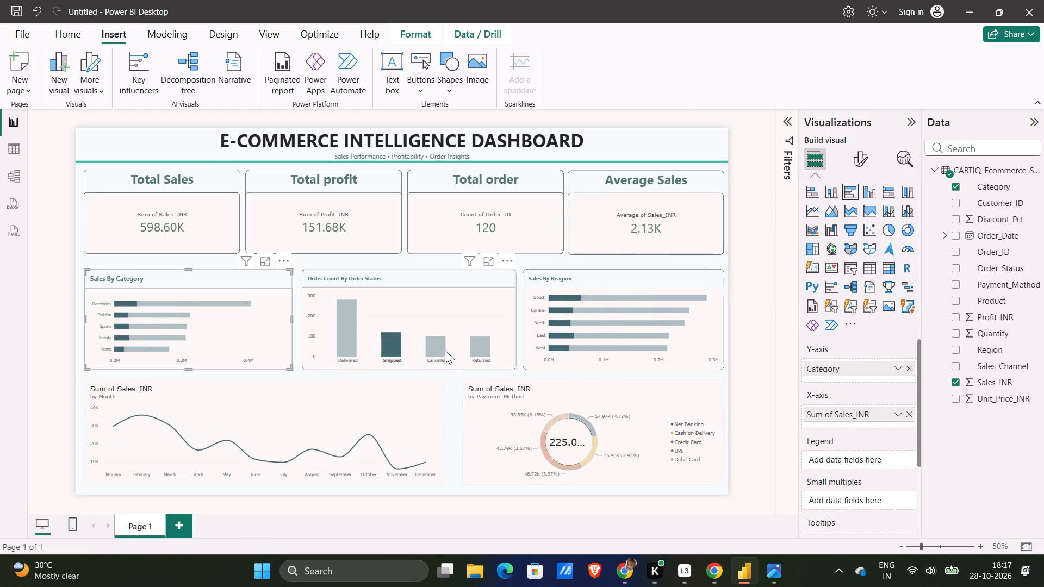
pyautogui.click(443, 348)
pyautogui.click(474, 348)
pyautogui.click(282, 317)
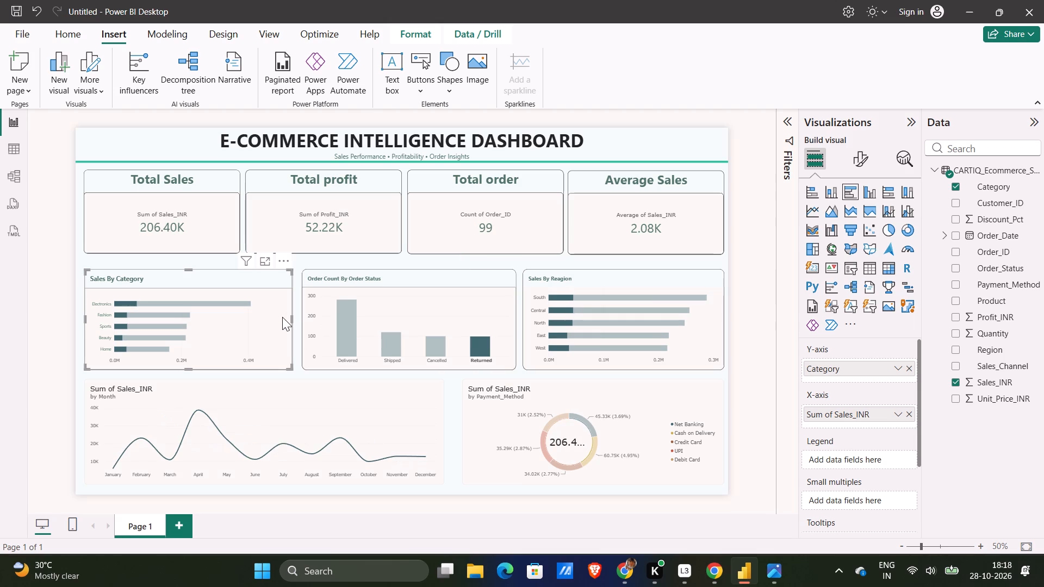
pyautogui.click(297, 366)
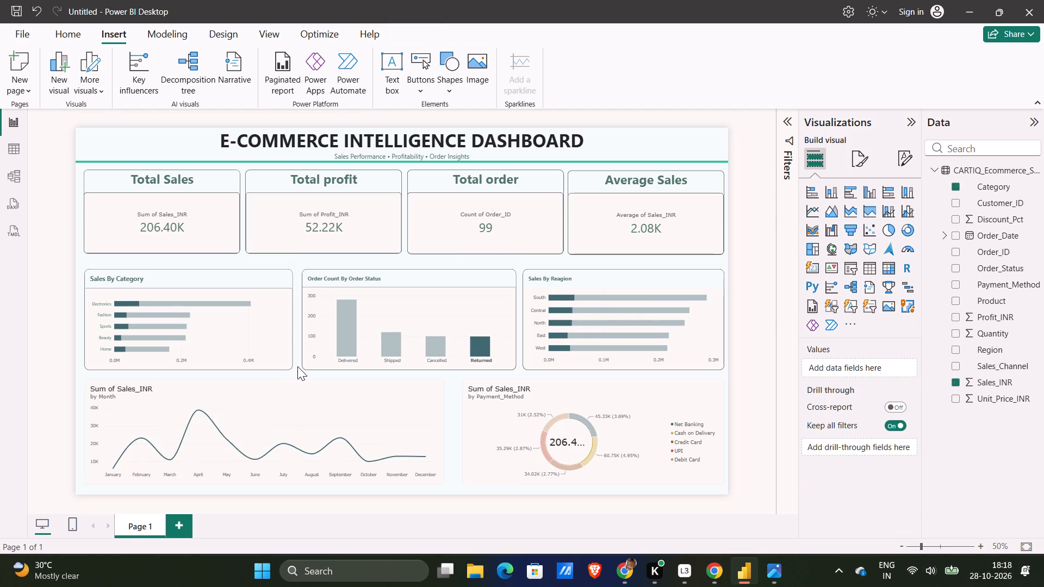
# Highlight Electronics in the Sales By Category chart and inspect the response of the other charts and cards.
pyautogui.click(267, 346)
pyautogui.click(266, 346)
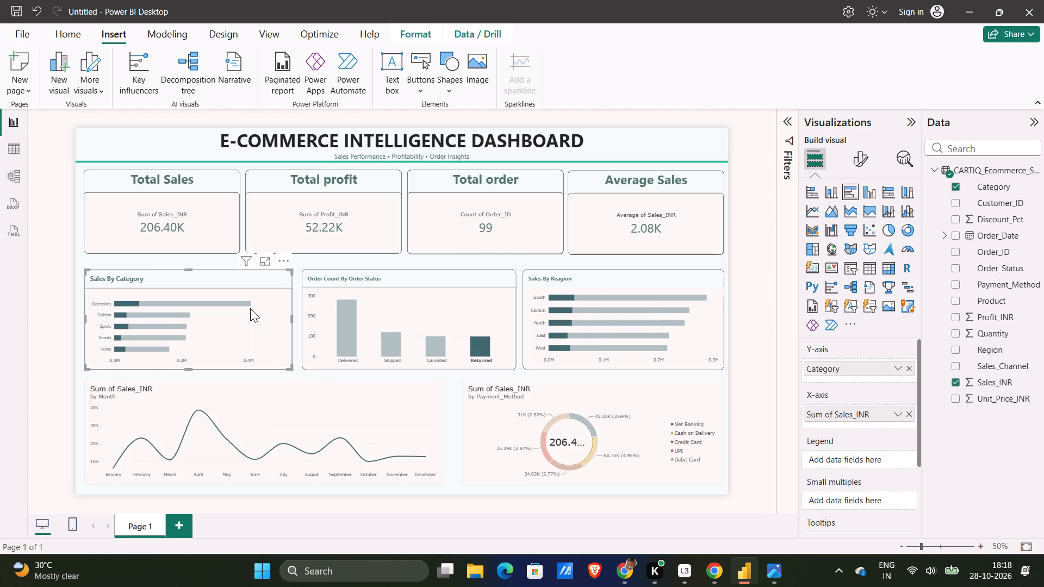
pyautogui.click(250, 308)
pyautogui.click(248, 303)
pyautogui.tripleClick(320, 393)
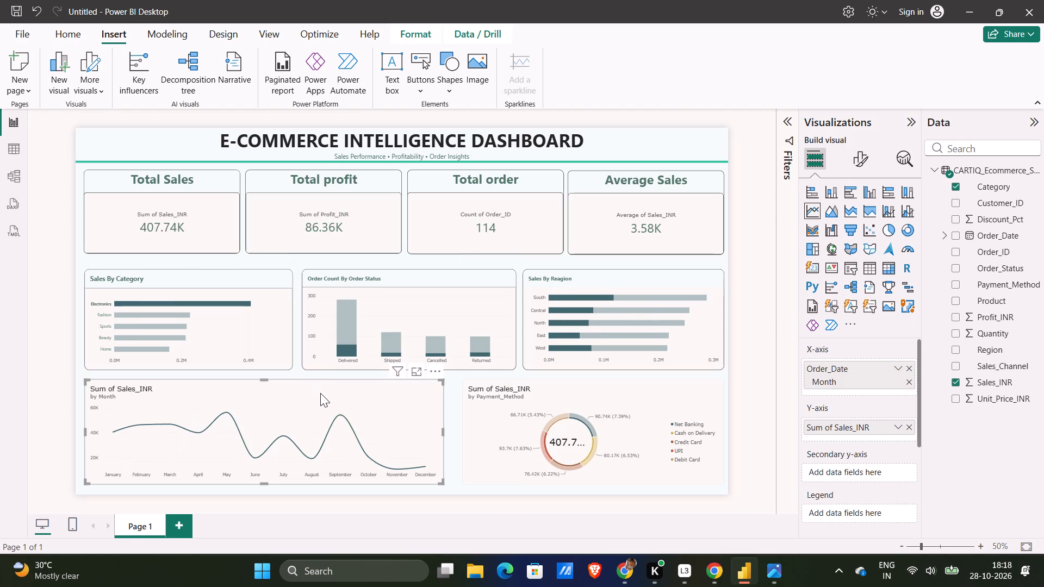
pyautogui.tripleClick(307, 367)
pyautogui.click(291, 275)
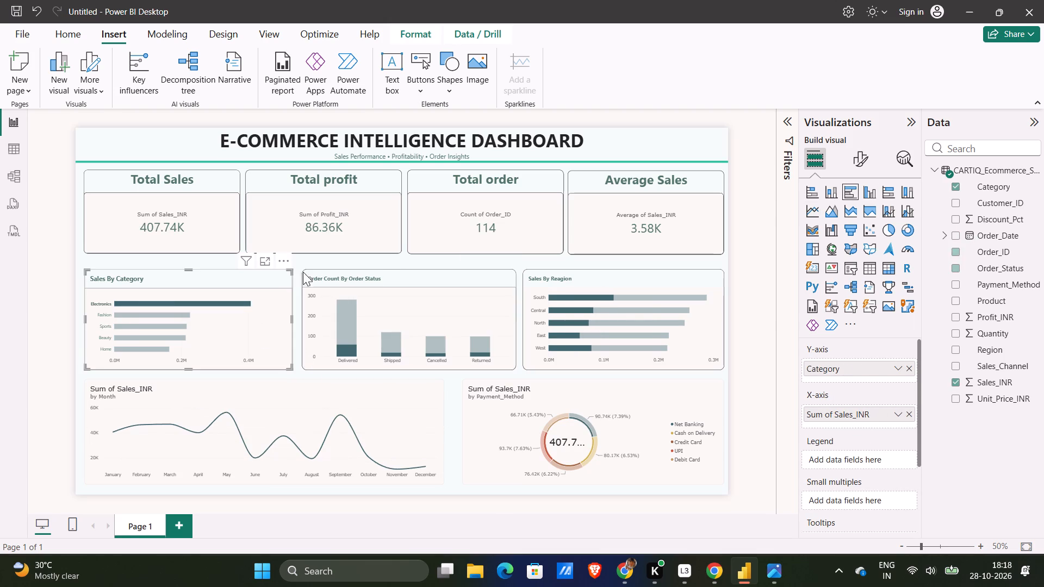
pyautogui.click(318, 265)
pyautogui.click(559, 382)
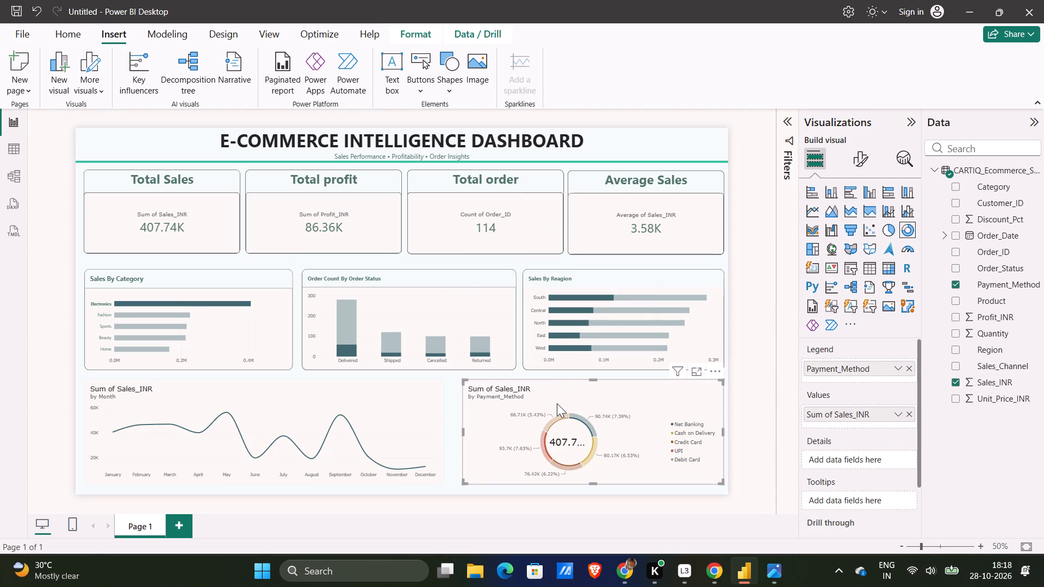
pyautogui.doubleClick(557, 403)
pyautogui.click(515, 190)
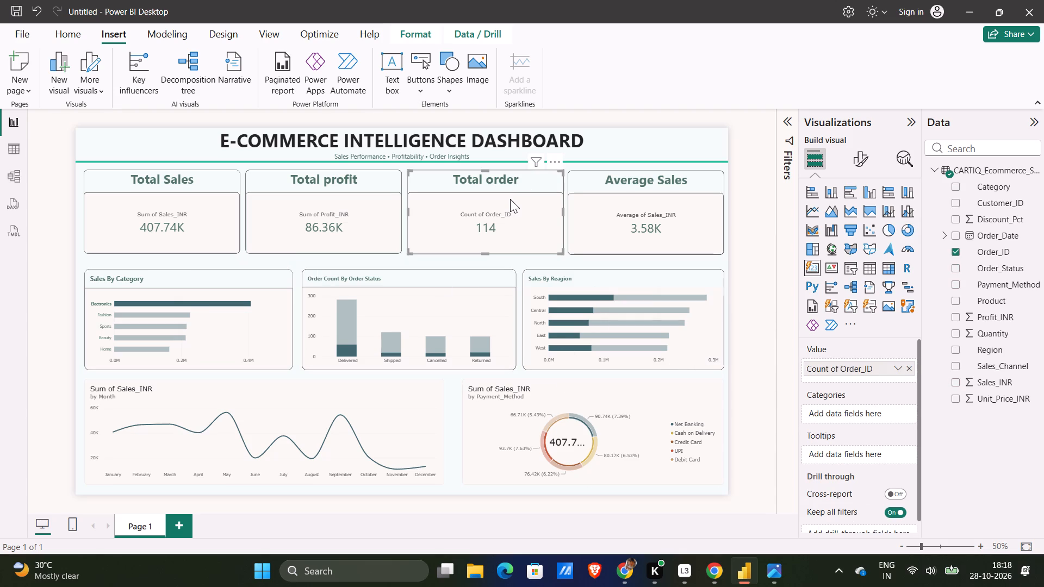
pyautogui.doubleClick(510, 199)
# Highlight the Delivered orders in the Order Count By Order Status chart to check the cross-filtering.
pyautogui.click(337, 304)
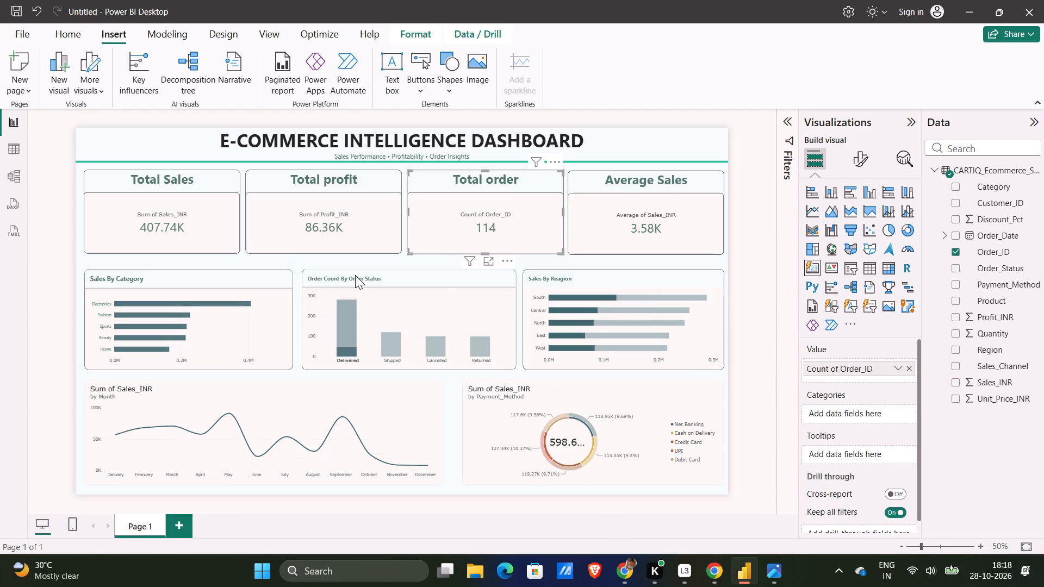
pyautogui.click(356, 276)
pyautogui.click(269, 289)
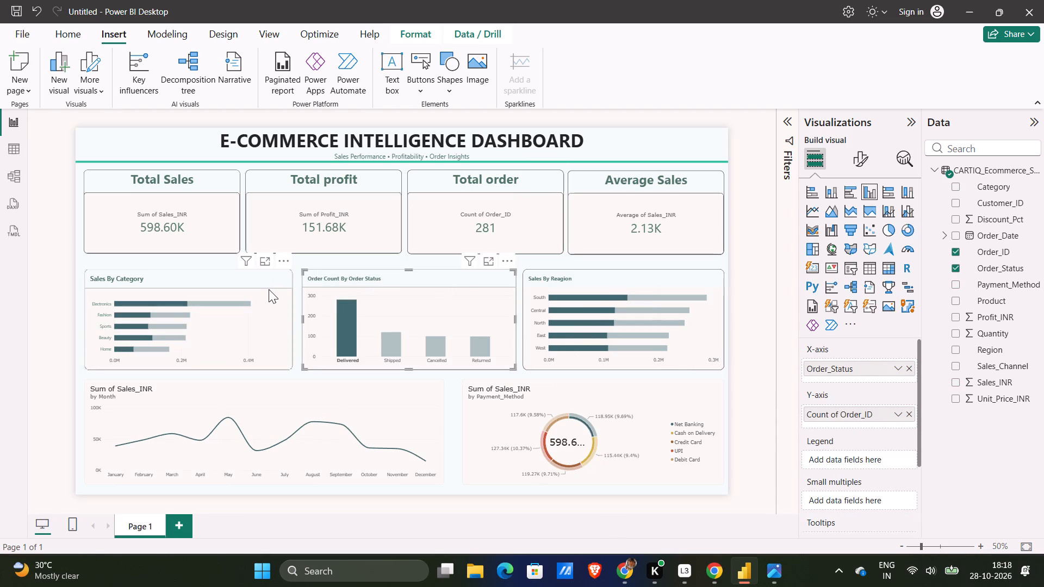
pyautogui.tripleClick(194, 259)
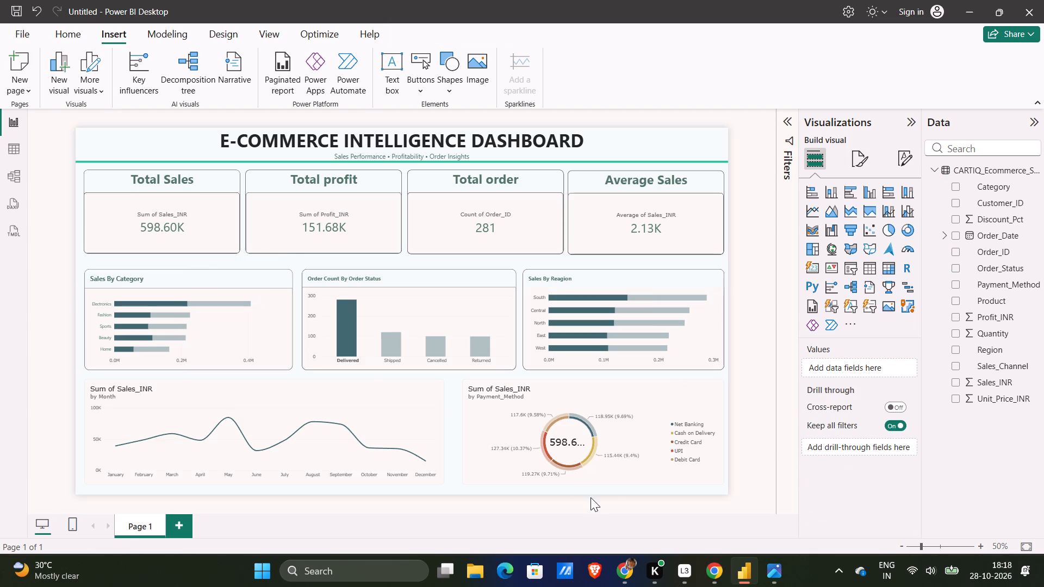
# Change the monthly line chart's background to the recent very pale blue-white colour that matches the page background.
pyautogui.click(412, 433)
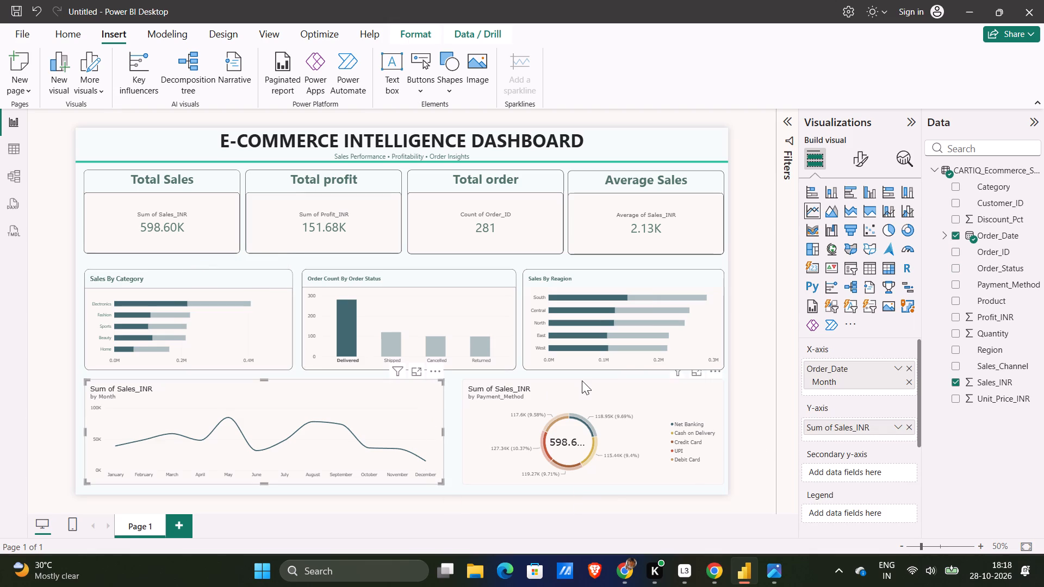
pyautogui.click(859, 155)
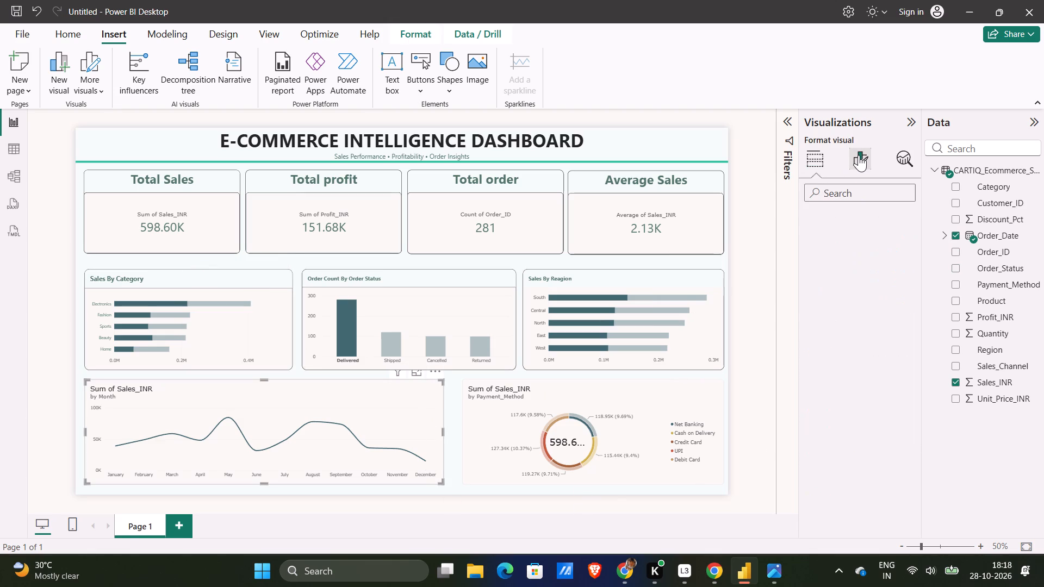
pyautogui.click(868, 221)
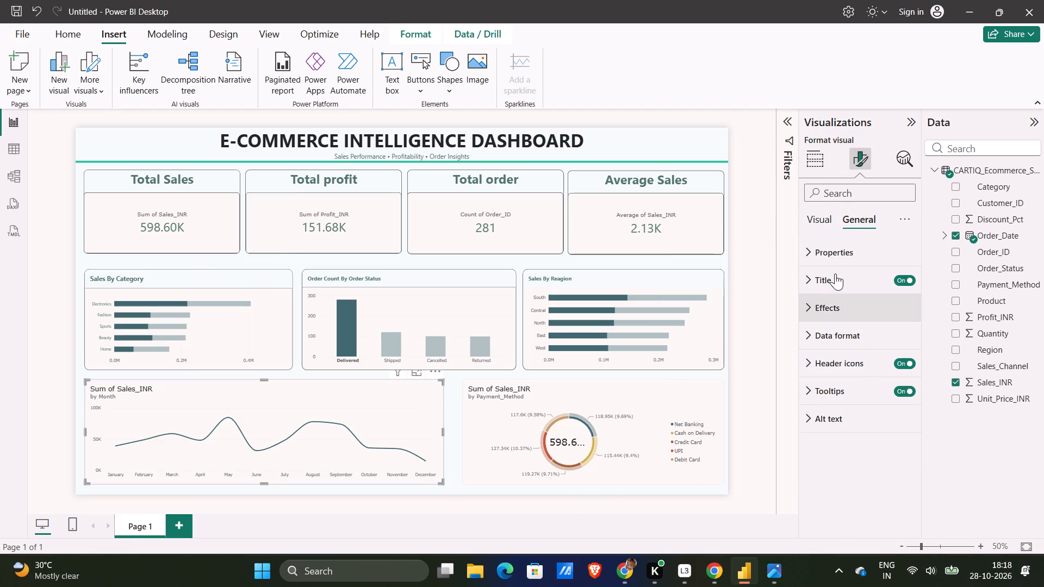
pyautogui.click(827, 309)
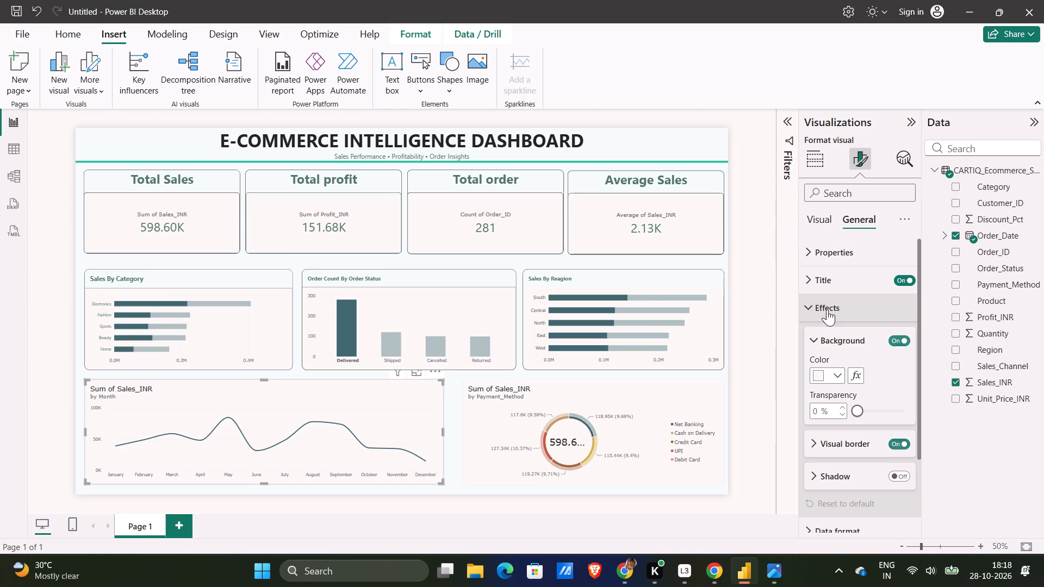
pyautogui.click(843, 378)
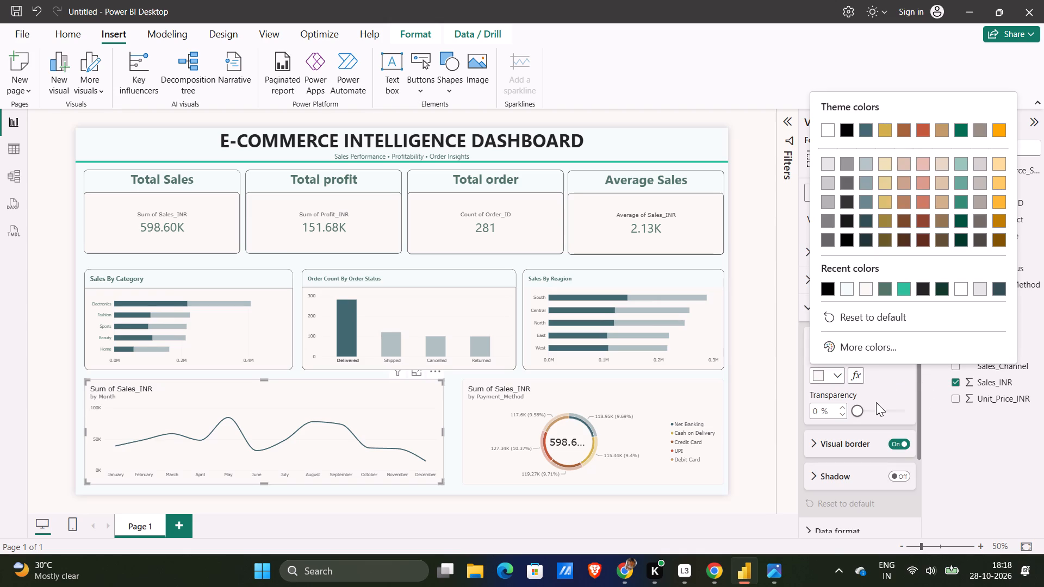
pyautogui.click(879, 402)
pyautogui.click(834, 379)
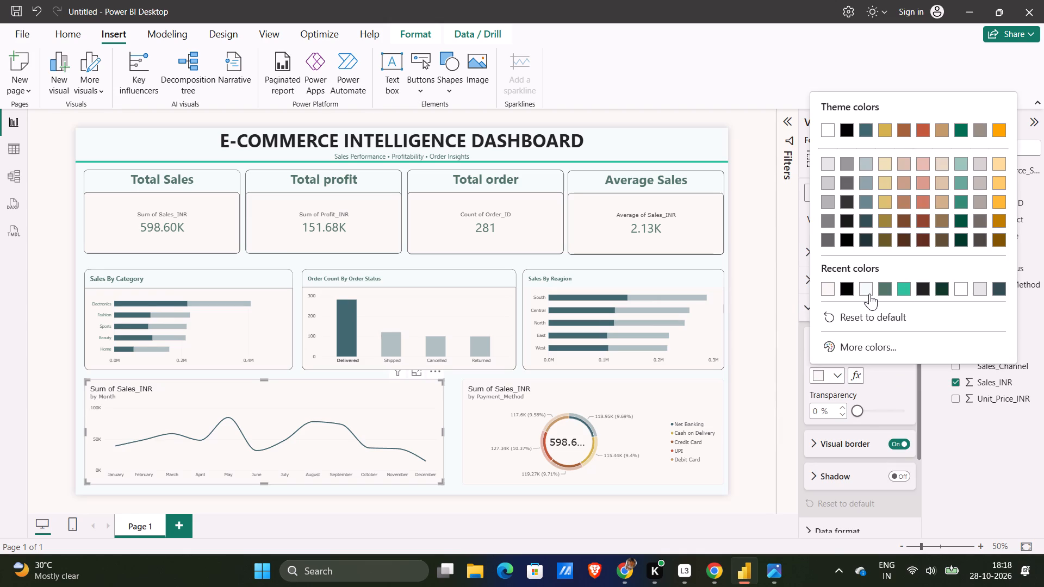
pyautogui.click(869, 292)
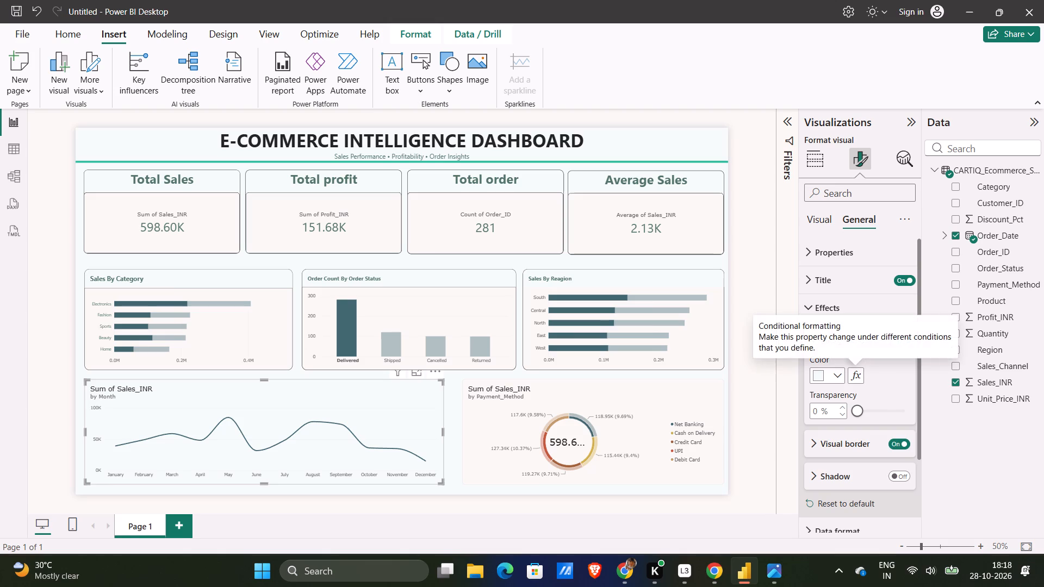
# Set the monthly line chart's visual border to black with 15 px rounded corners.
pyautogui.rightClick(838, 441)
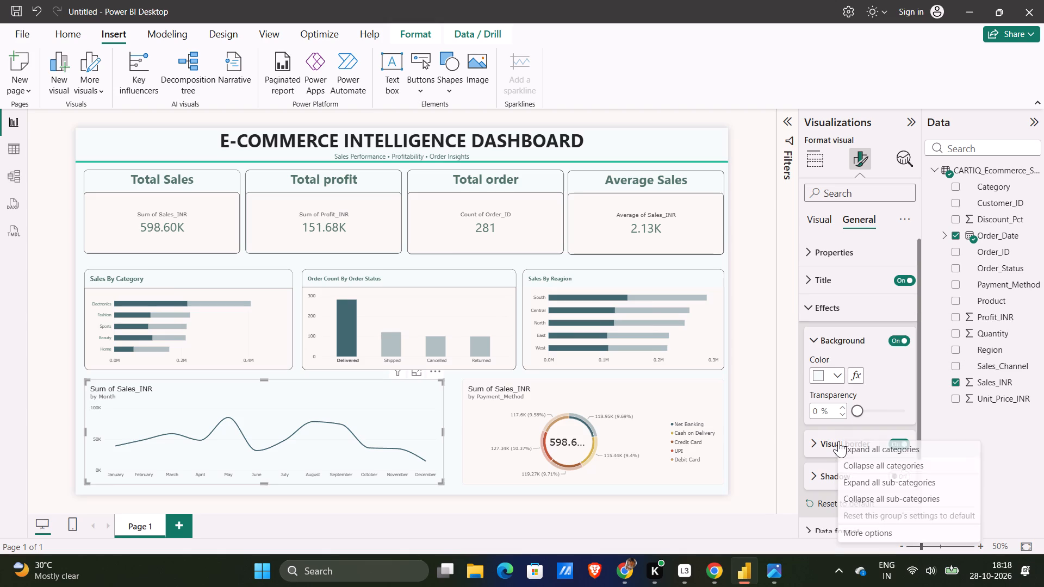
pyautogui.click(814, 448)
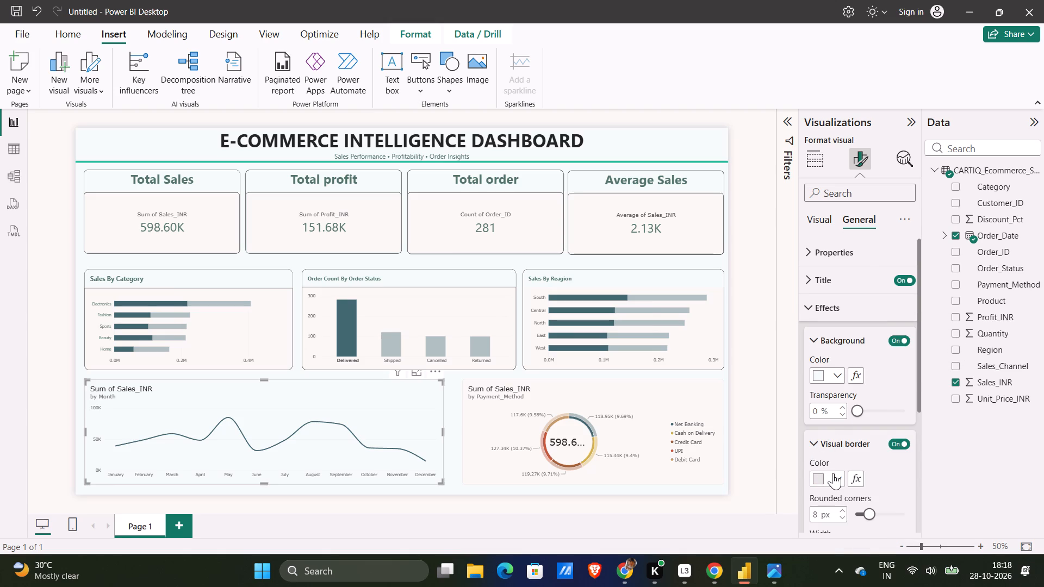
pyautogui.click(833, 473)
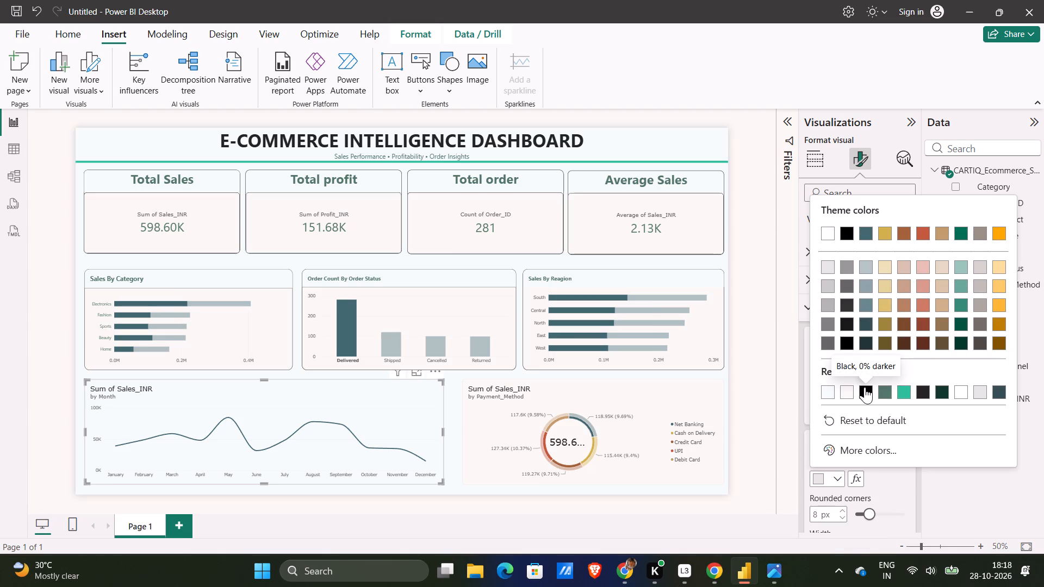
pyautogui.click(865, 387)
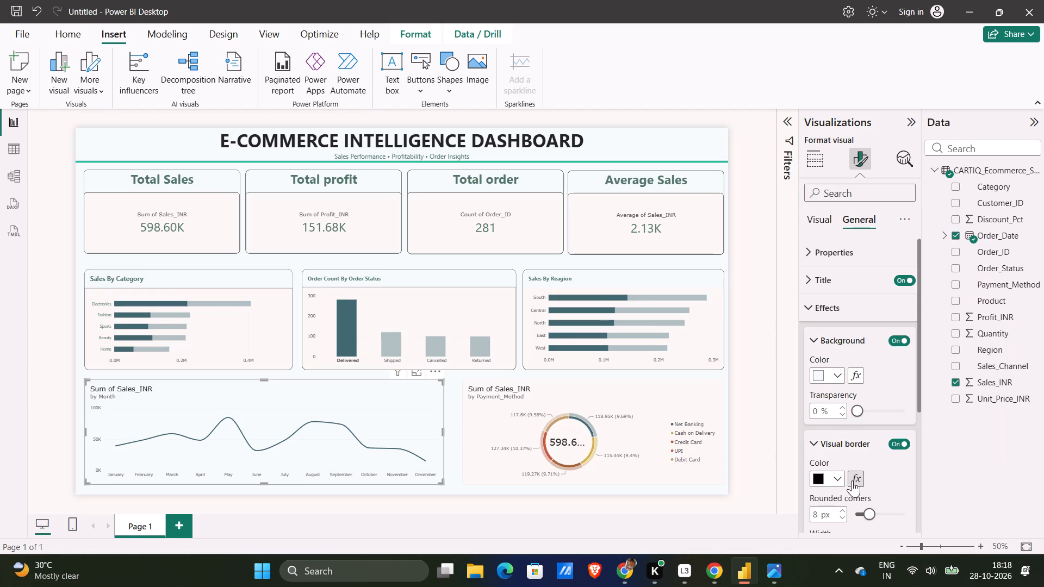
pyautogui.scroll(-1, 852, 480)
pyautogui.tripleClick(842, 459)
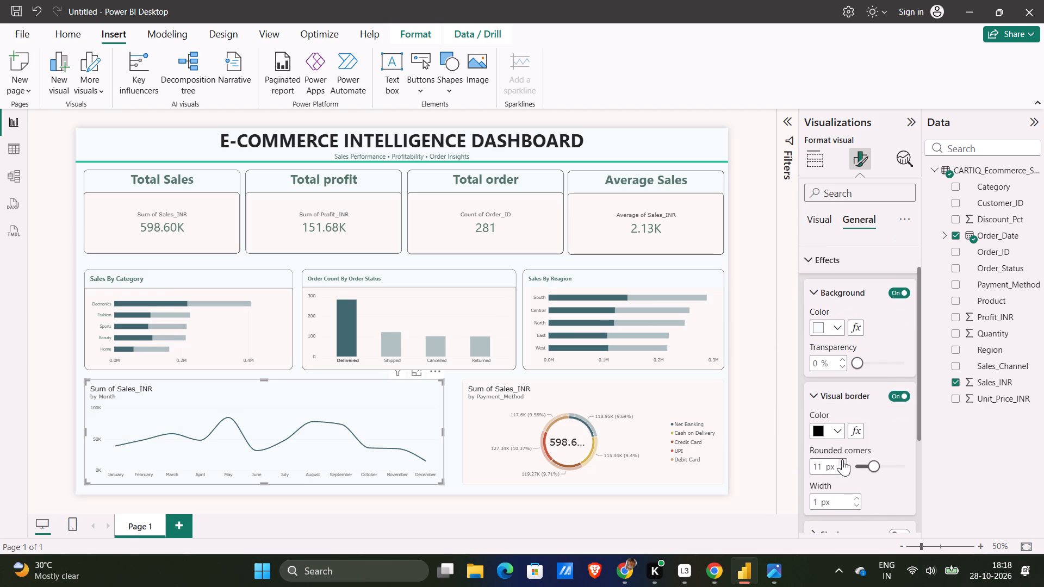
pyautogui.click(842, 459)
pyautogui.doubleClick(842, 459)
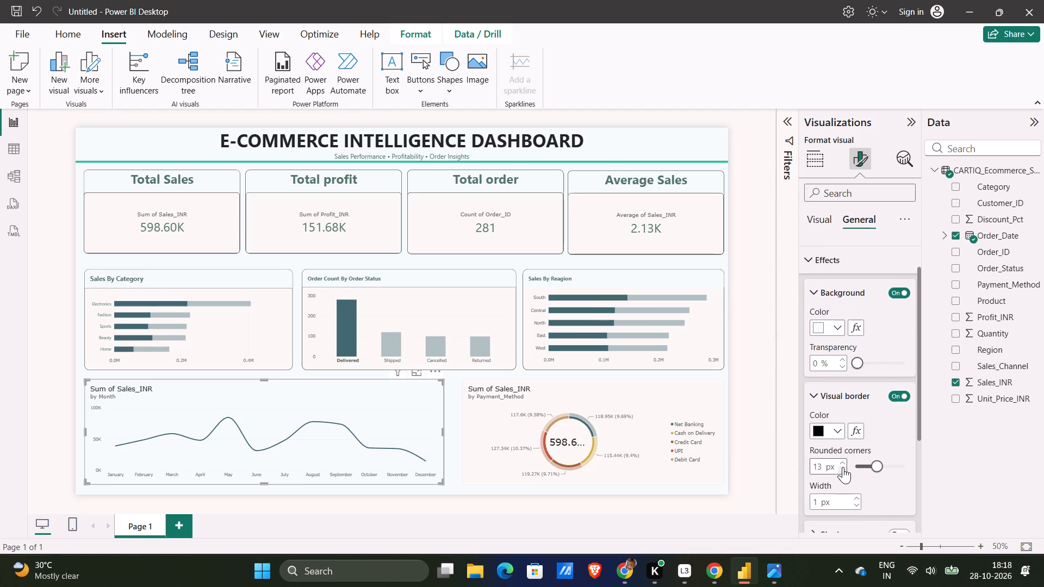
pyautogui.click(843, 467)
pyautogui.click(842, 458)
pyautogui.tripleClick(842, 461)
pyautogui.click(860, 483)
pyautogui.click(453, 442)
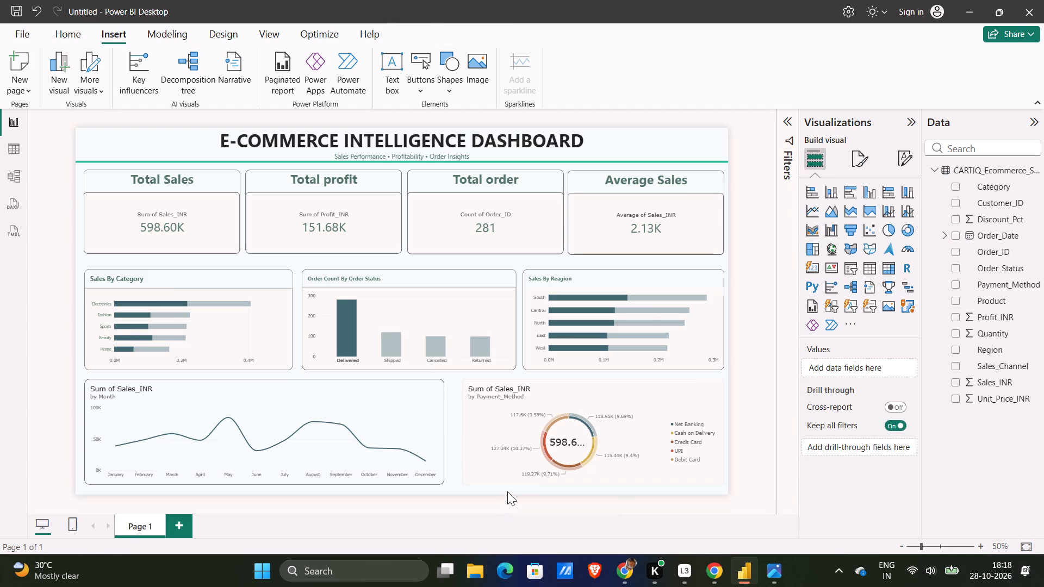
# Set the visual border of the payment method donut chart to black.
pyautogui.click(517, 445)
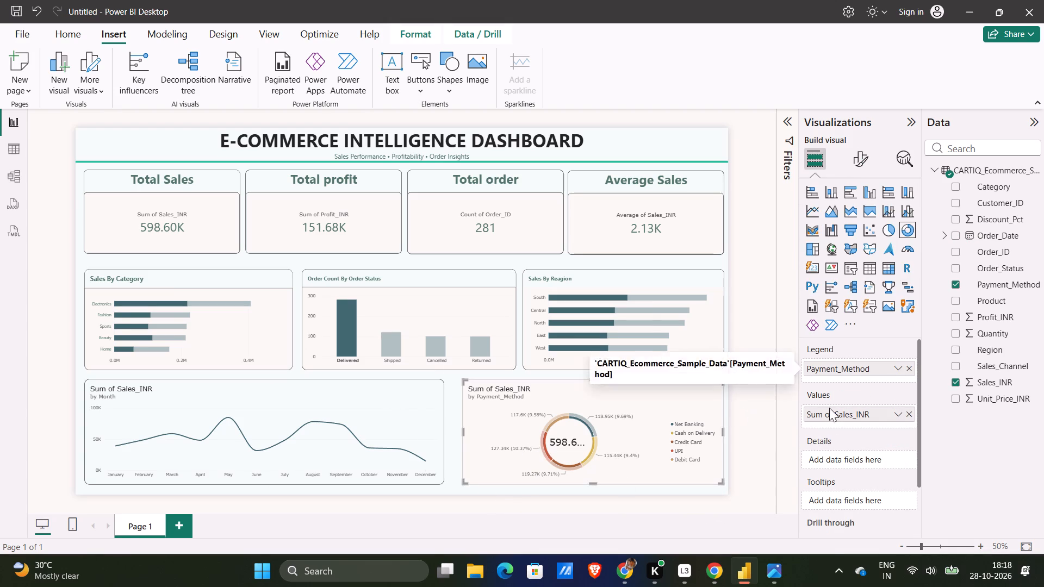
pyautogui.click(852, 160)
pyautogui.click(854, 217)
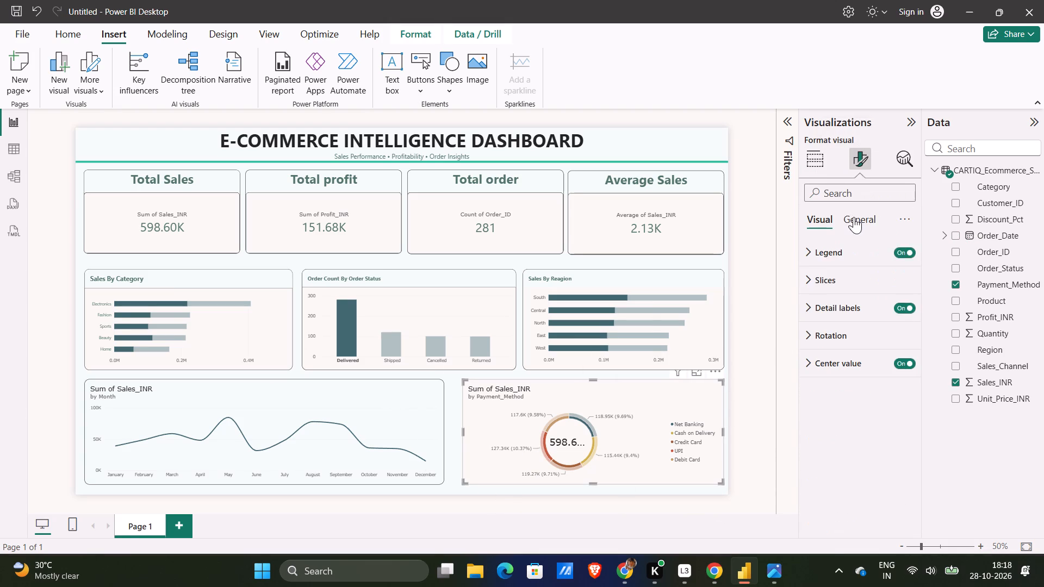
pyautogui.click(847, 301)
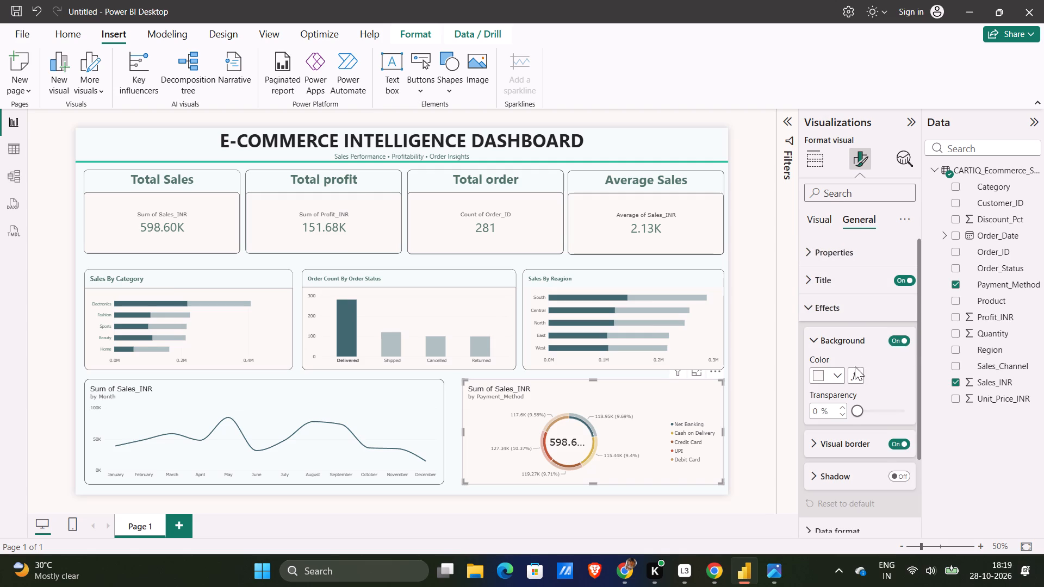
pyautogui.click(842, 449)
pyautogui.scroll(-1, 842, 449)
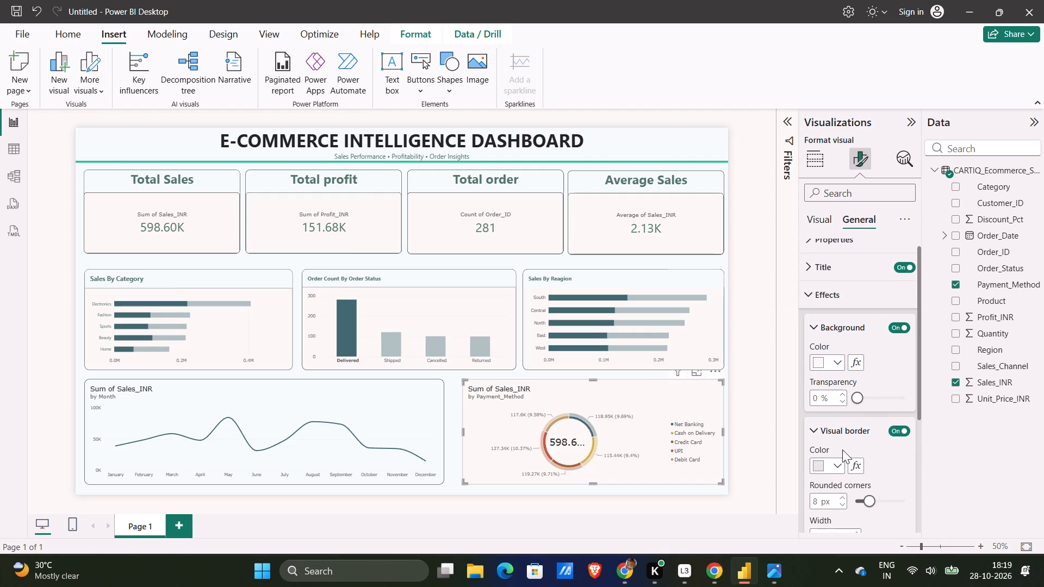
pyautogui.scroll(-1, 842, 449)
pyautogui.click(842, 455)
pyautogui.click(826, 372)
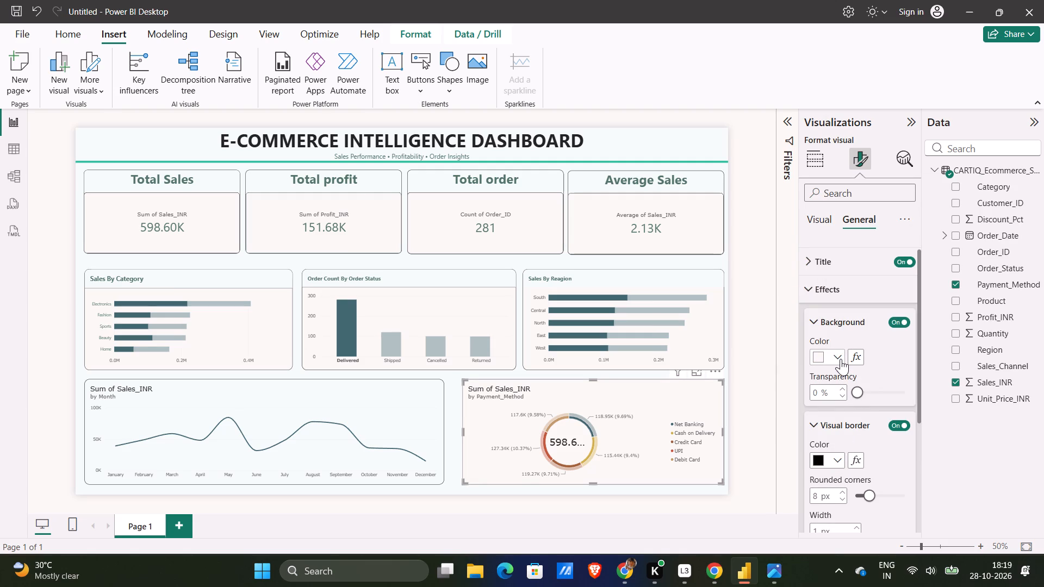
# Change the donut chart's background to the same pale blue-white as the monthly line chart.
pyautogui.click(841, 359)
pyautogui.click(849, 269)
# Set the rounded corners of the donut chart's visual border to 15 px.
pyautogui.tripleClick(841, 493)
pyautogui.click(841, 493)
pyautogui.tripleClick(841, 493)
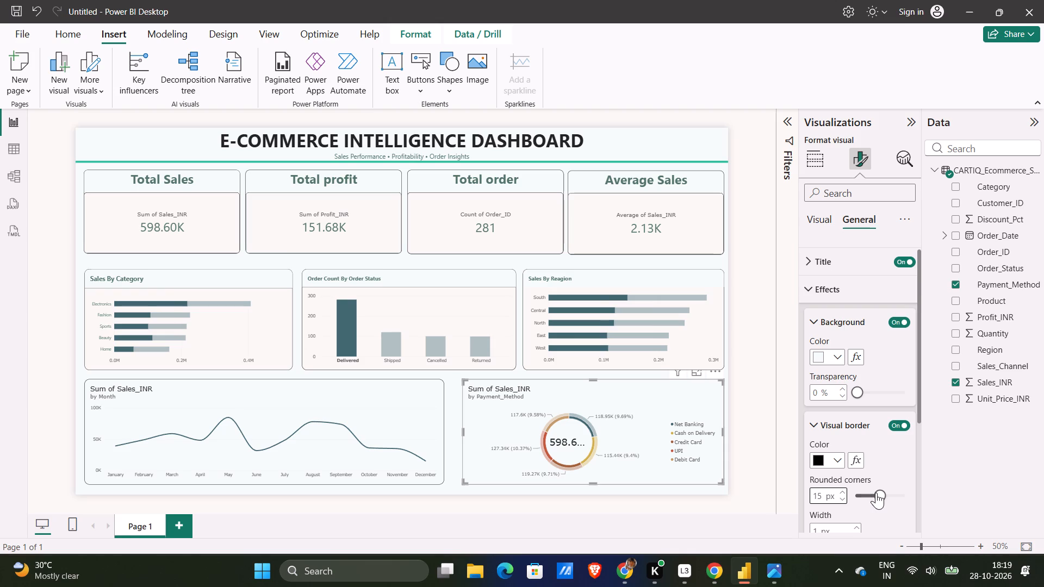
pyautogui.scroll(-2, 862, 493)
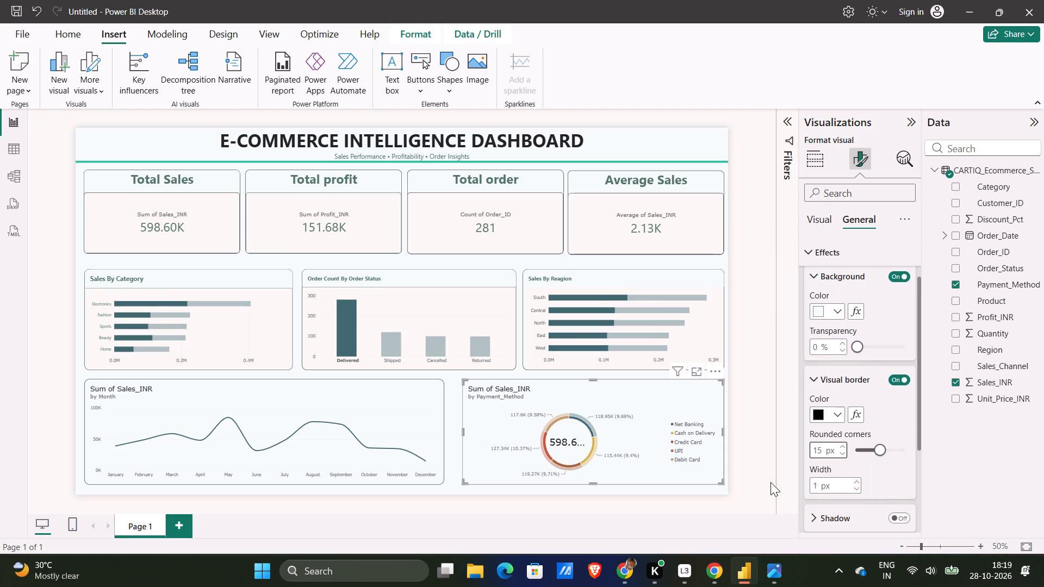
pyautogui.click(765, 472)
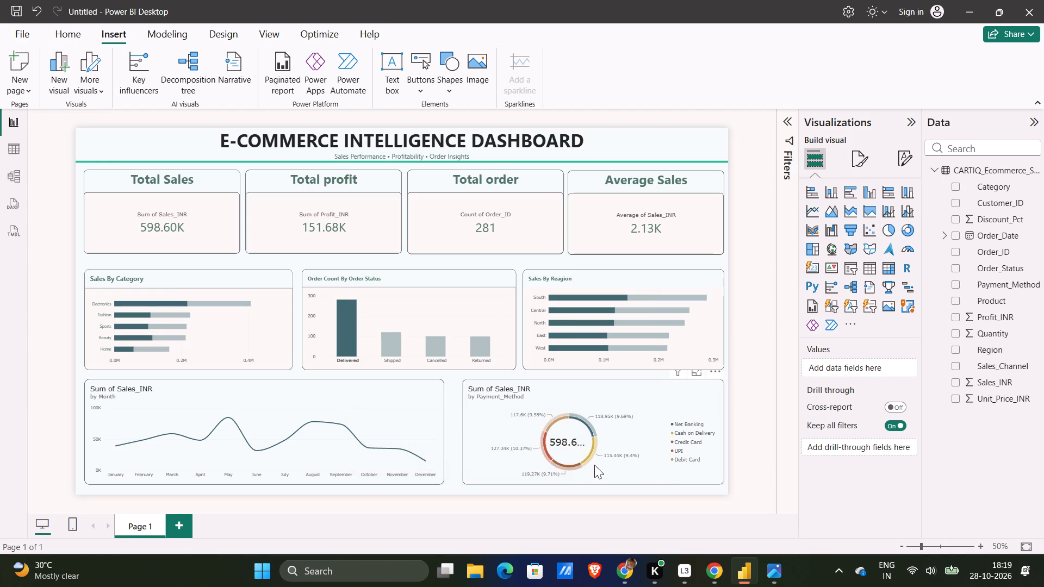
# Switch between the CARTIQ reference image in Photos and the Power BI report to compare the styling of the two lower charts.
pyautogui.hotkey('alt', 'Tab')
pyautogui.hotkey('alt', 'Tab')
pyautogui.hotkey('alt', 'Tab')
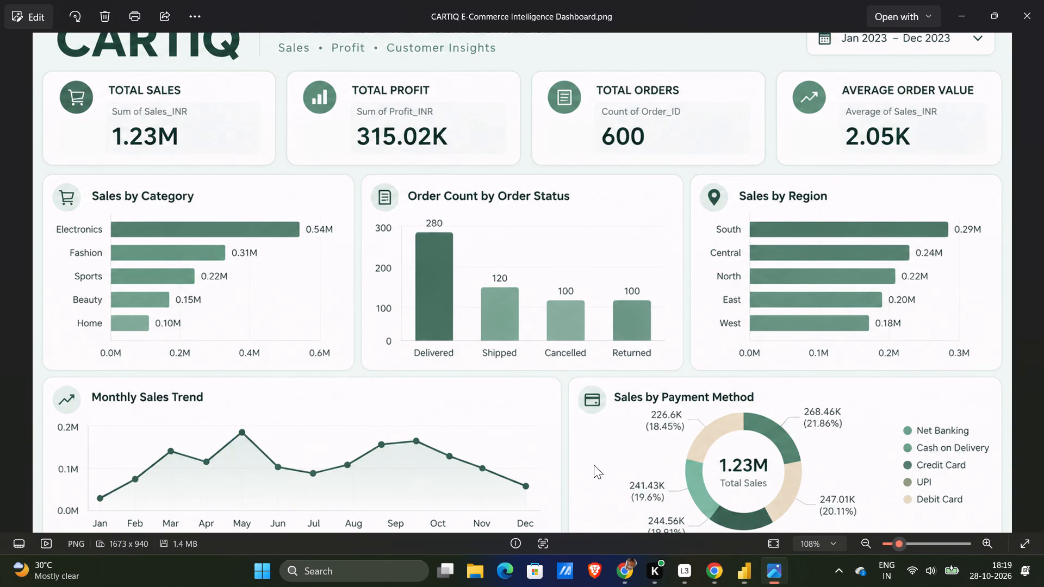
pyautogui.hotkey('alt', 'Tab')
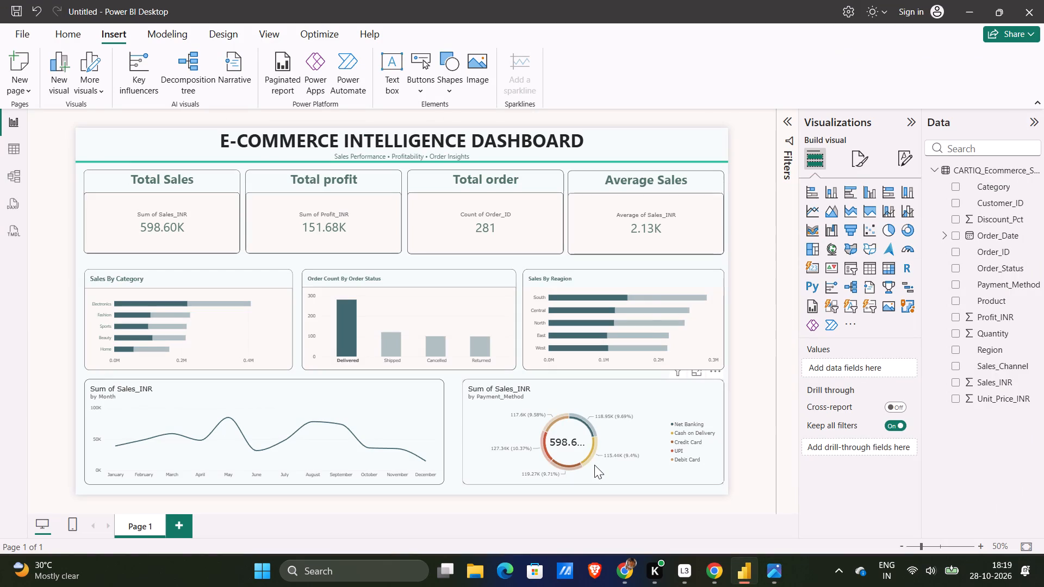
pyautogui.click(524, 389)
pyautogui.click(376, 377)
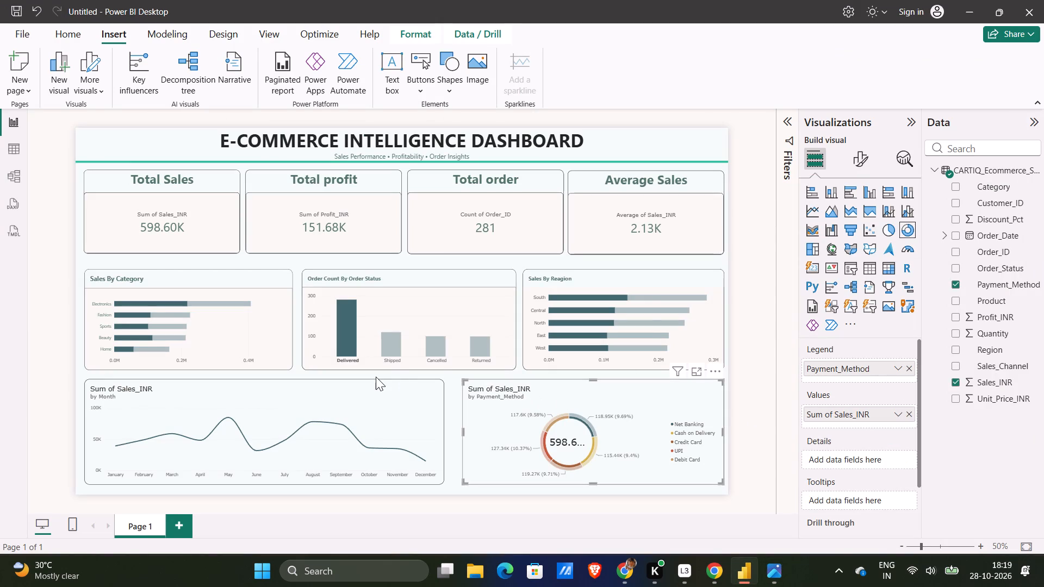
pyautogui.click(369, 395)
pyautogui.hotkey('alt', 'Tab')
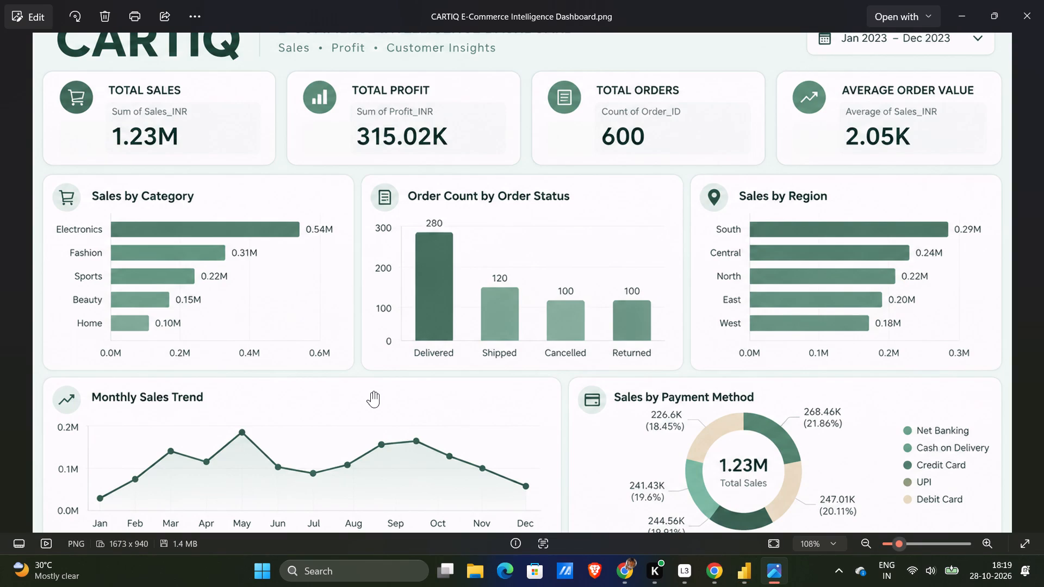
pyautogui.hotkey('alt', 'Tab')
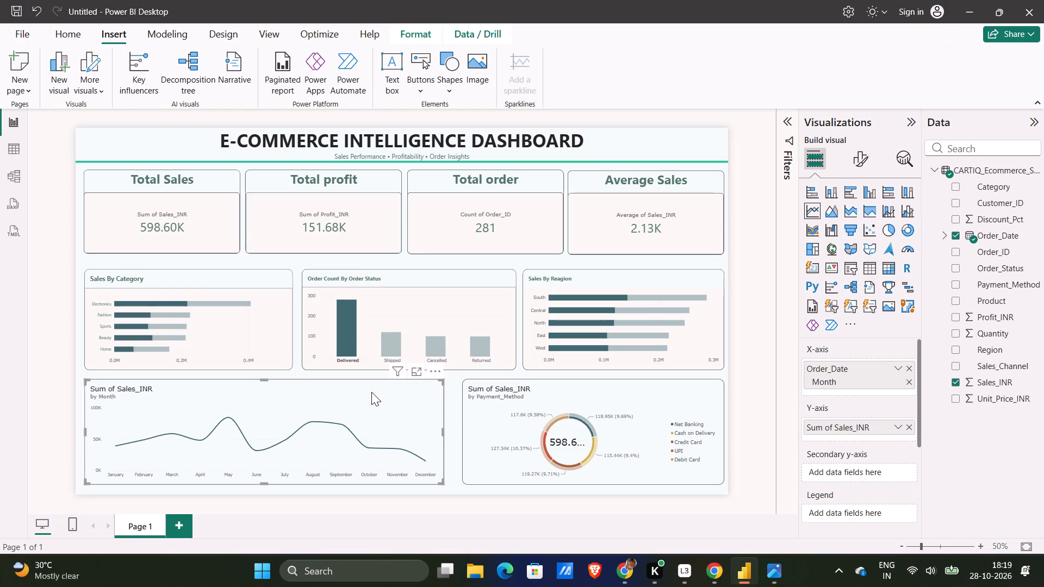
# Review the background and visual border settings of the monthly line chart.
pyautogui.click(372, 399)
pyautogui.click(860, 158)
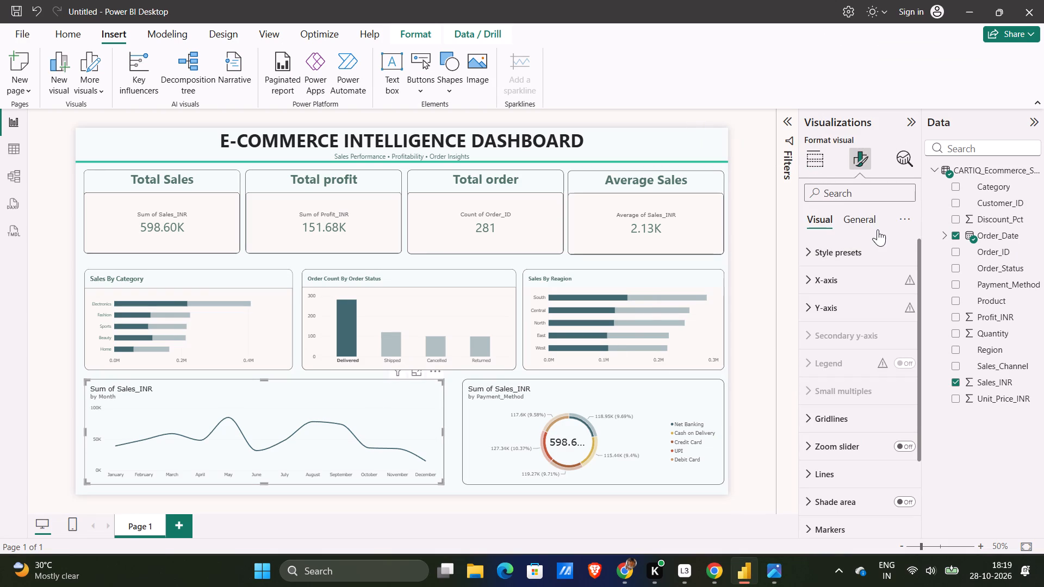
pyautogui.click(869, 222)
pyautogui.click(849, 314)
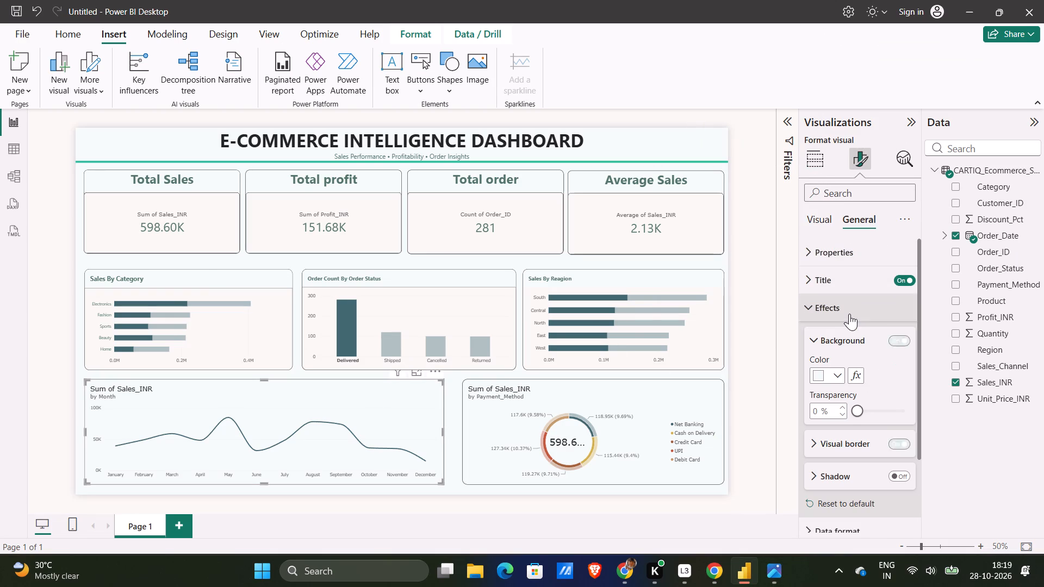
pyautogui.click(871, 447)
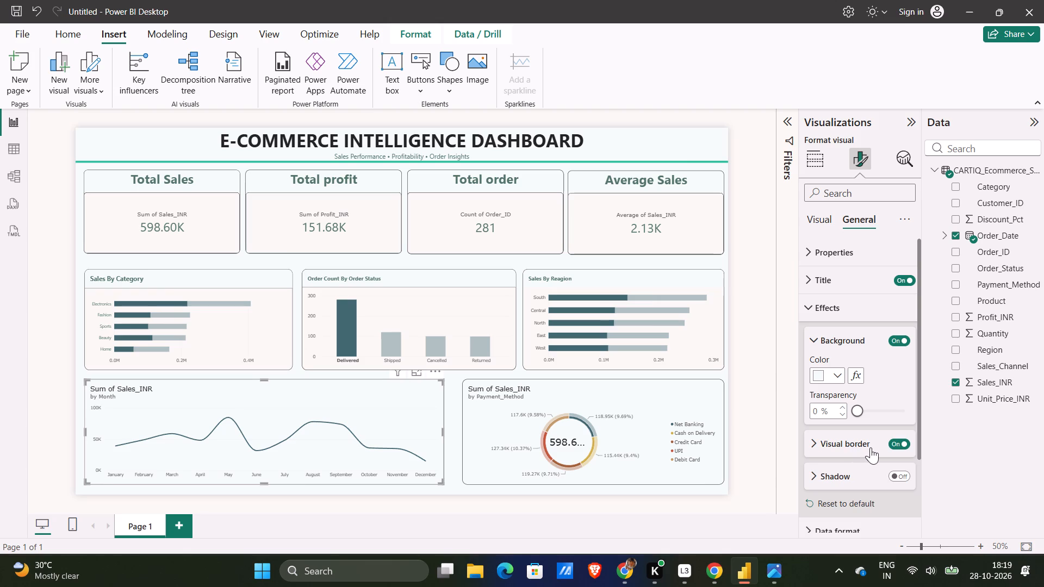
pyautogui.scroll(-1, 846, 489)
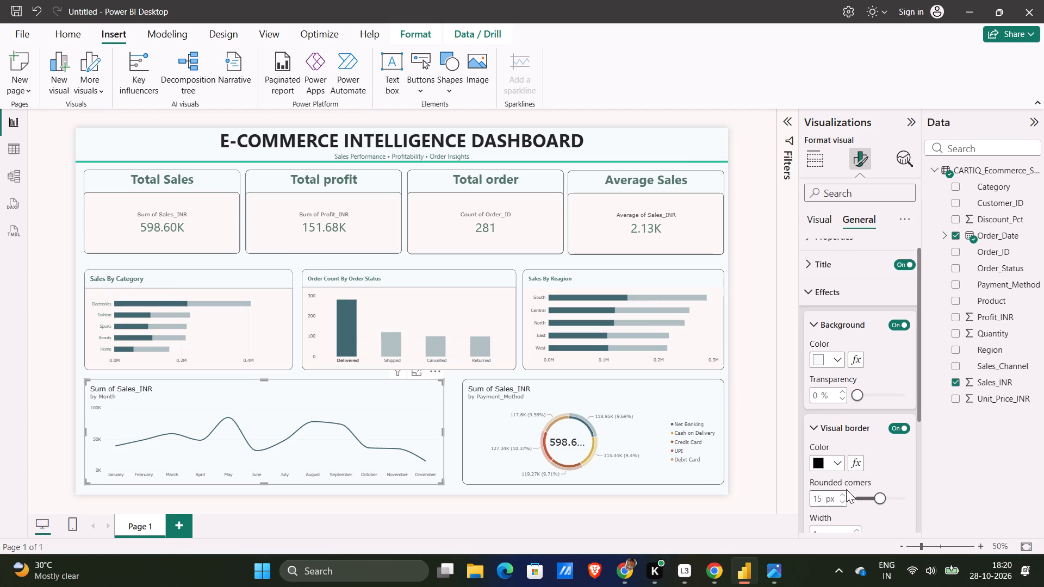
pyautogui.scroll(1, 851, 418)
# Set the monthly line chart's title text to "Monthly Sales Trend", as worded in the CARTIQ reference.
pyautogui.click(842, 280)
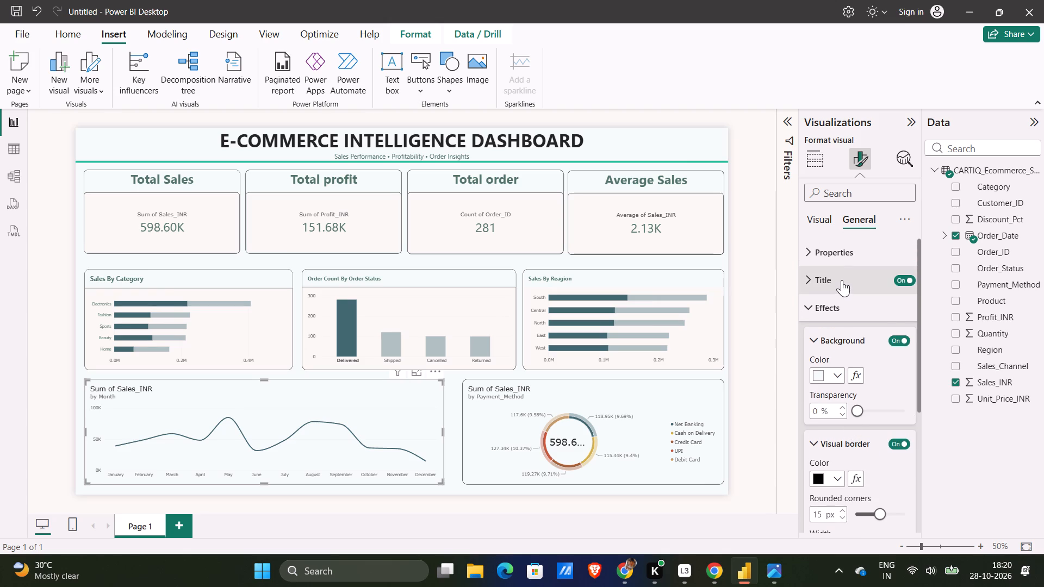
pyautogui.tripleClick(848, 344)
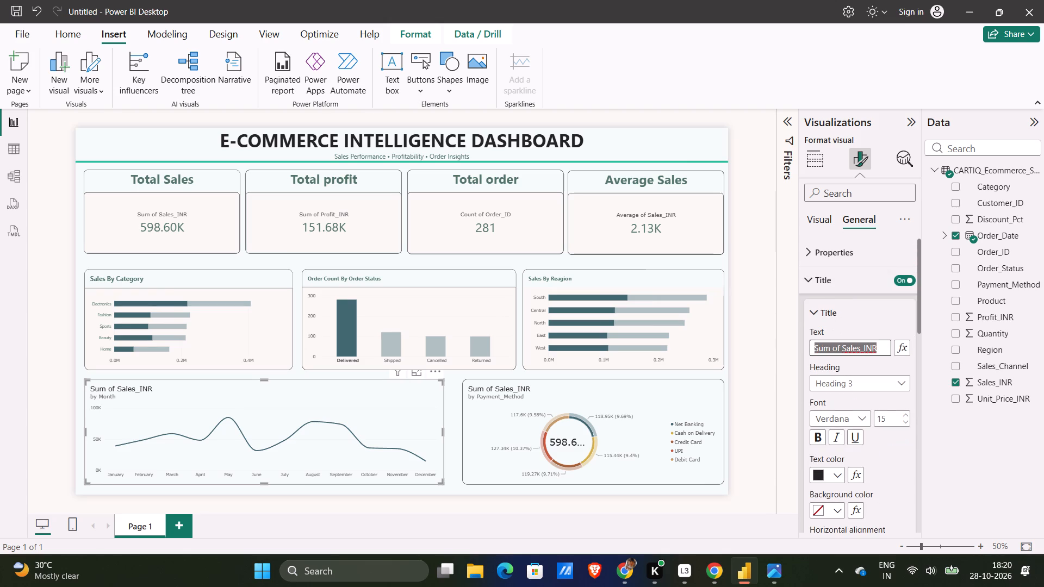
pyautogui.hotkey('alt', 'Tab')
pyautogui.hotkey('alt', 'Tab')
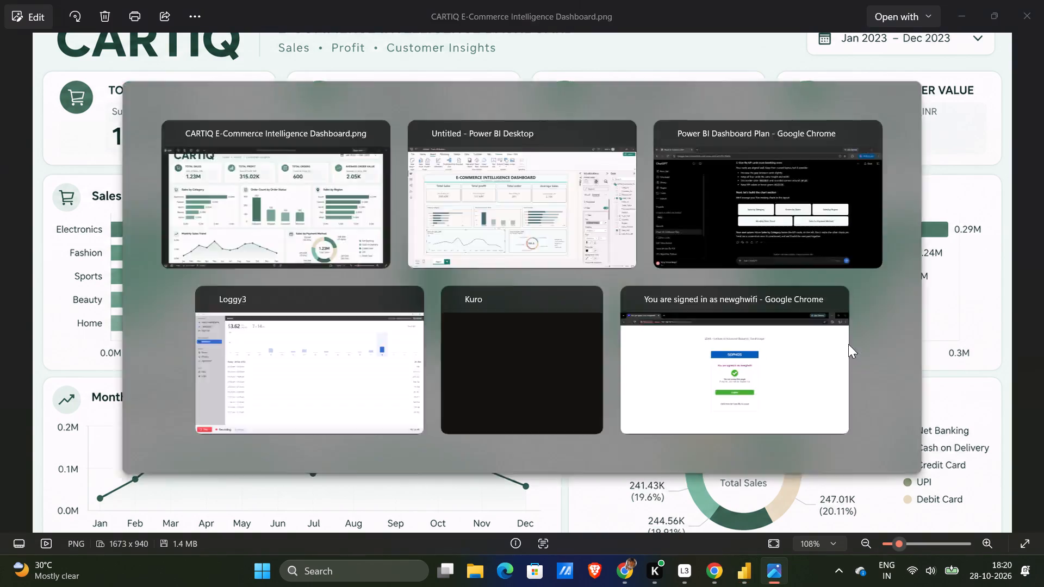
pyautogui.hotkey('alt', 'Tab')
pyautogui.hotkey('alt', 'Tab')
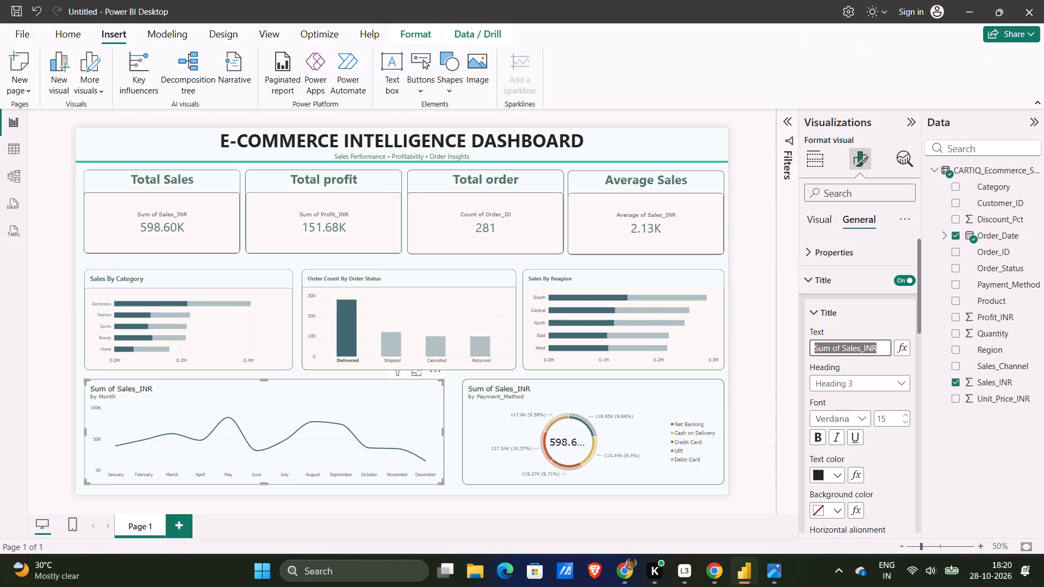
pyautogui.hotkey('shift', 'm')
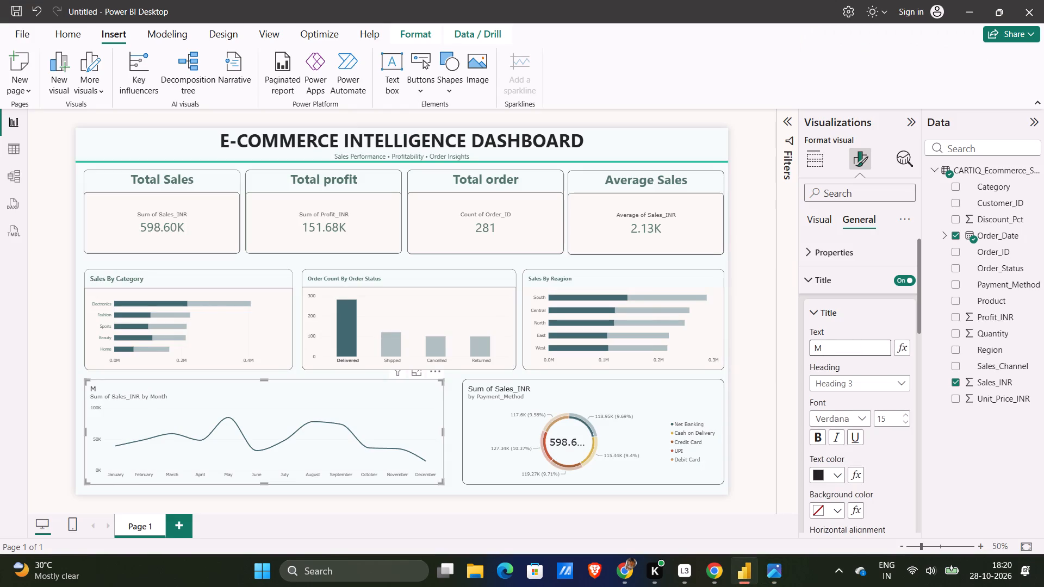
pyautogui.write('onthy S')
pyautogui.write('ales')
pyautogui.press('space')
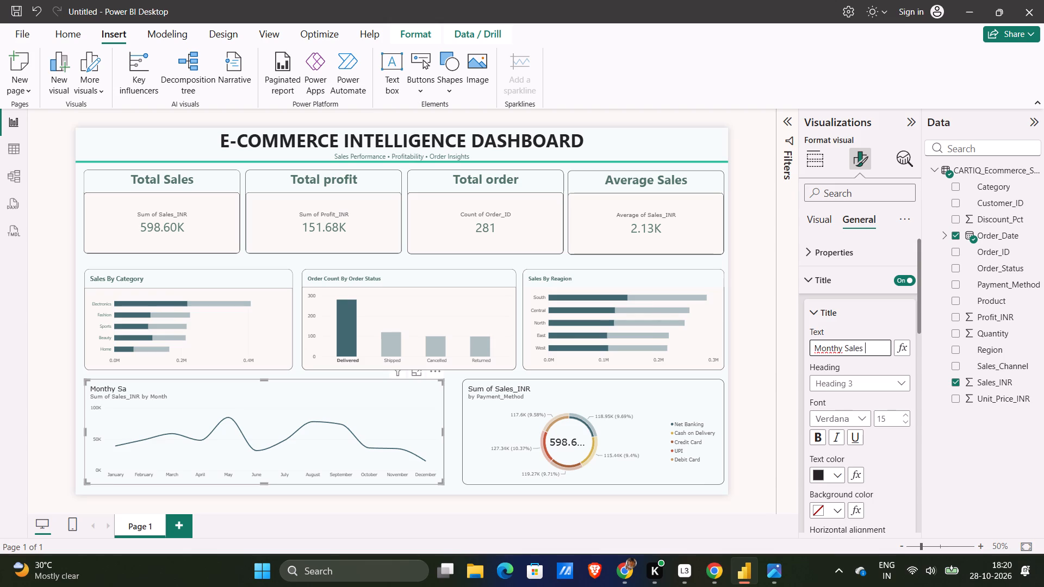
pyautogui.write('Trend')
pyautogui.click(823, 350)
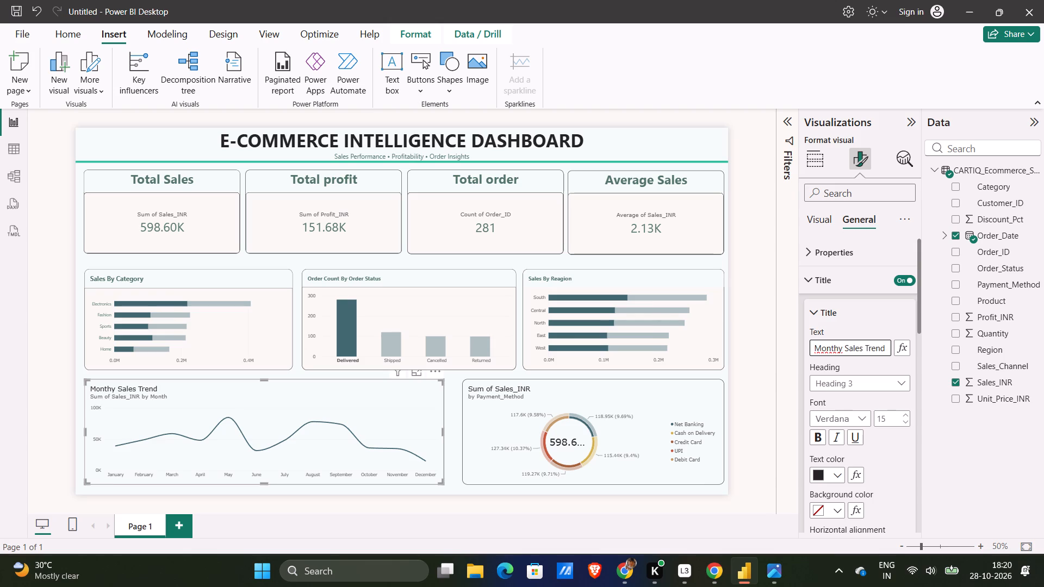
pyautogui.click(840, 349)
pyautogui.click(841, 349)
pyautogui.press('BackSpace')
pyautogui.write('ly')
# Format the Monthly Sales Trend title in bold Segoe UI with the muted green used for the other chart titles.
pyautogui.hotkey('alt', 'Tab')
pyautogui.hotkey('alt', 'Tab')
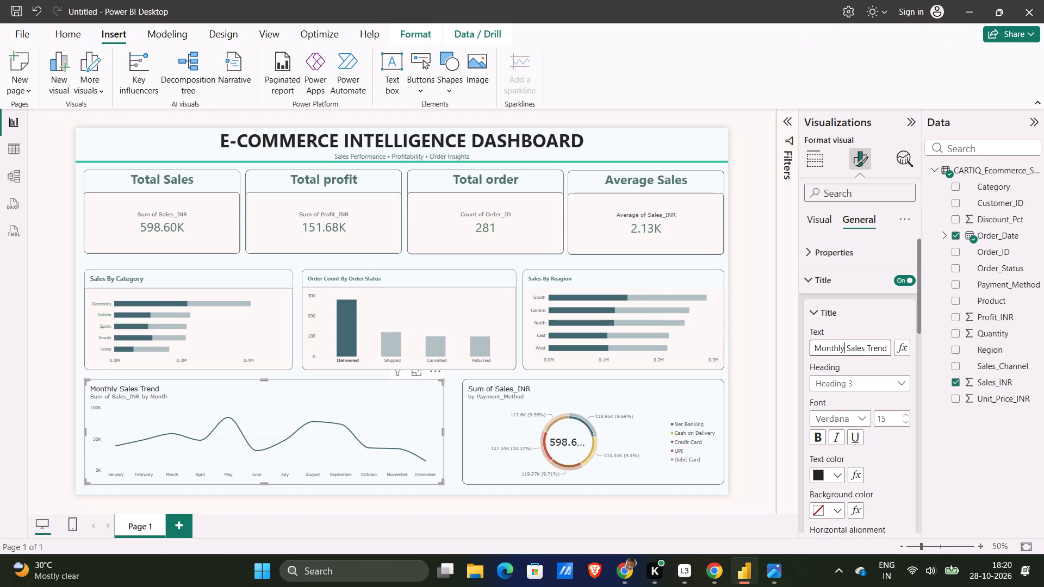
pyautogui.click(883, 380)
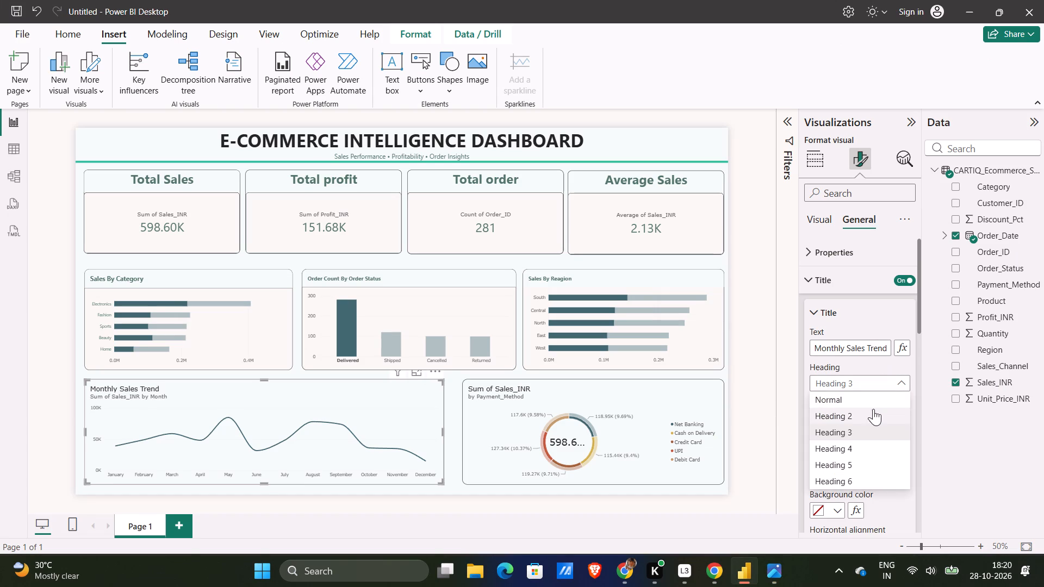
pyautogui.click(877, 370)
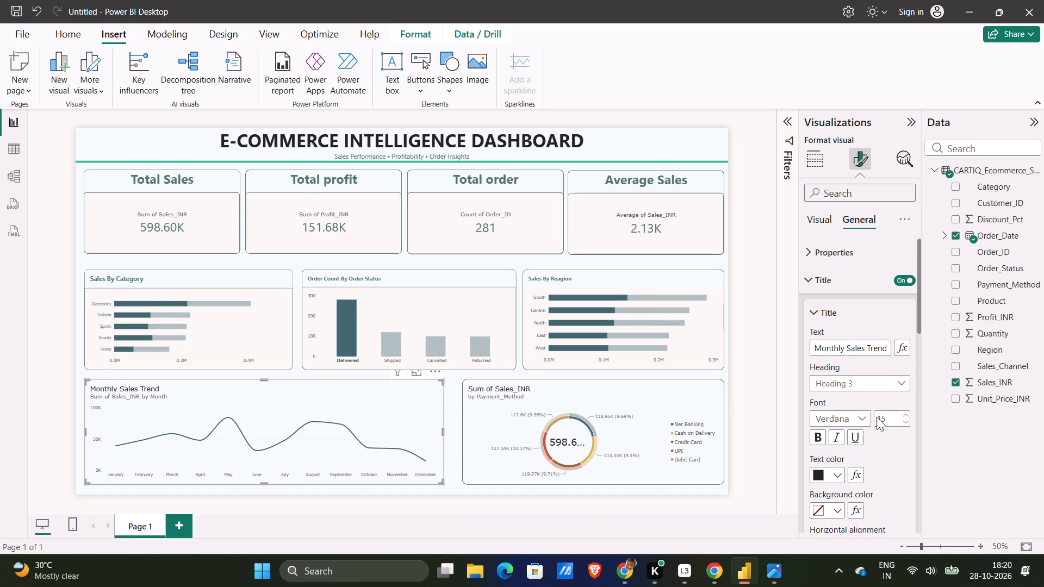
pyautogui.click(854, 422)
pyautogui.click(852, 254)
pyautogui.click(819, 440)
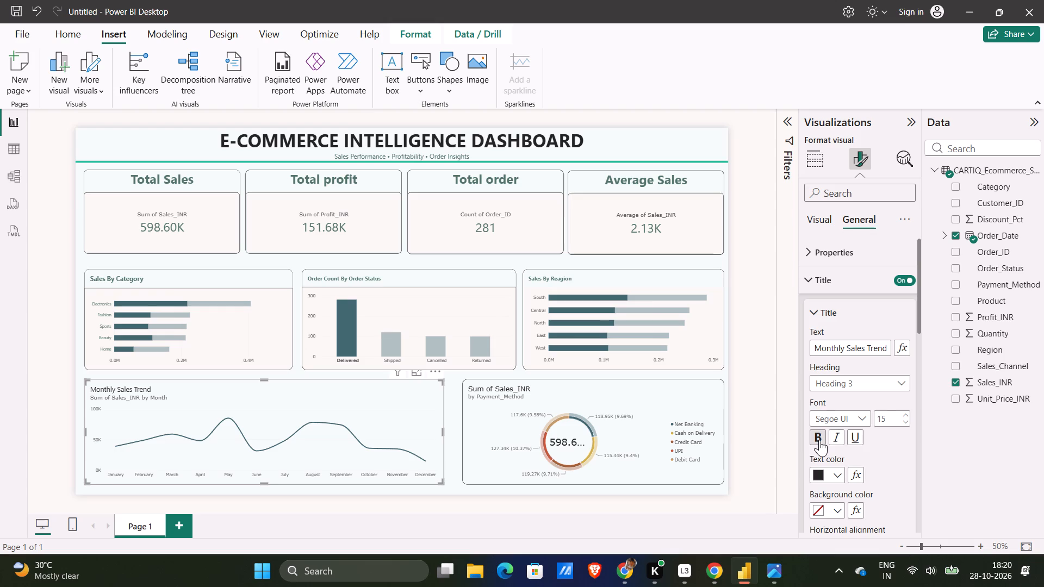
pyautogui.click(833, 478)
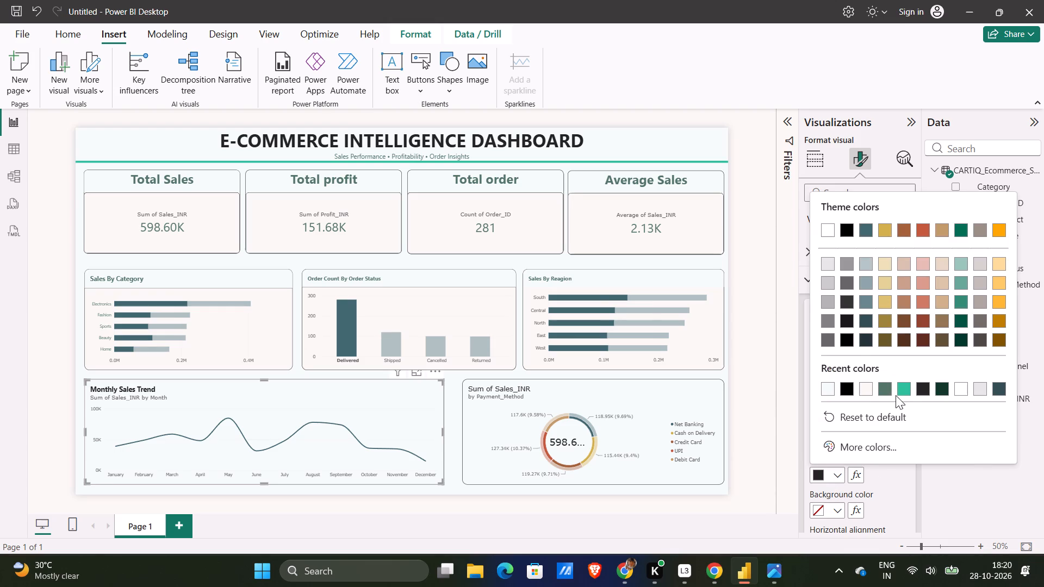
pyautogui.click(889, 388)
# Set the background colour of the Monthly Sales Trend title to the recently used pale blue-white.
pyautogui.click(836, 509)
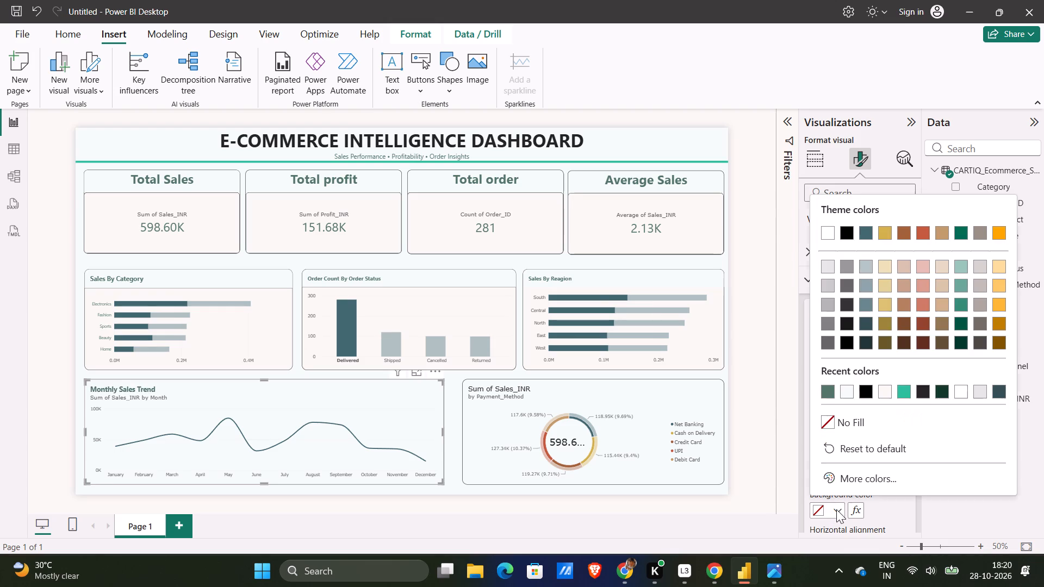
pyautogui.click(849, 394)
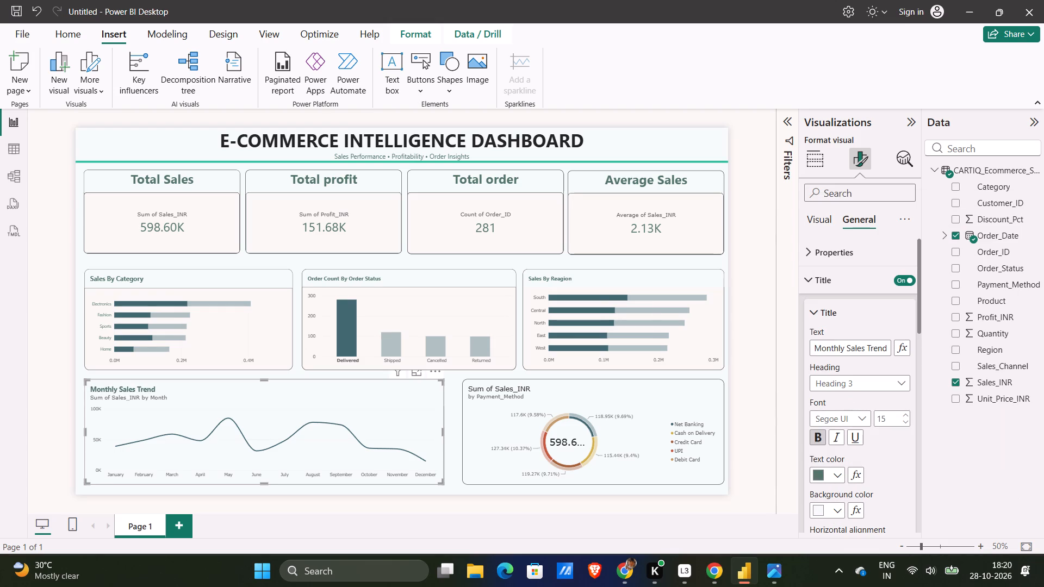
pyautogui.click(881, 503)
# Turn off the subtitle of the Monthly Sales Trend chart.
pyautogui.scroll(-2, 881, 503)
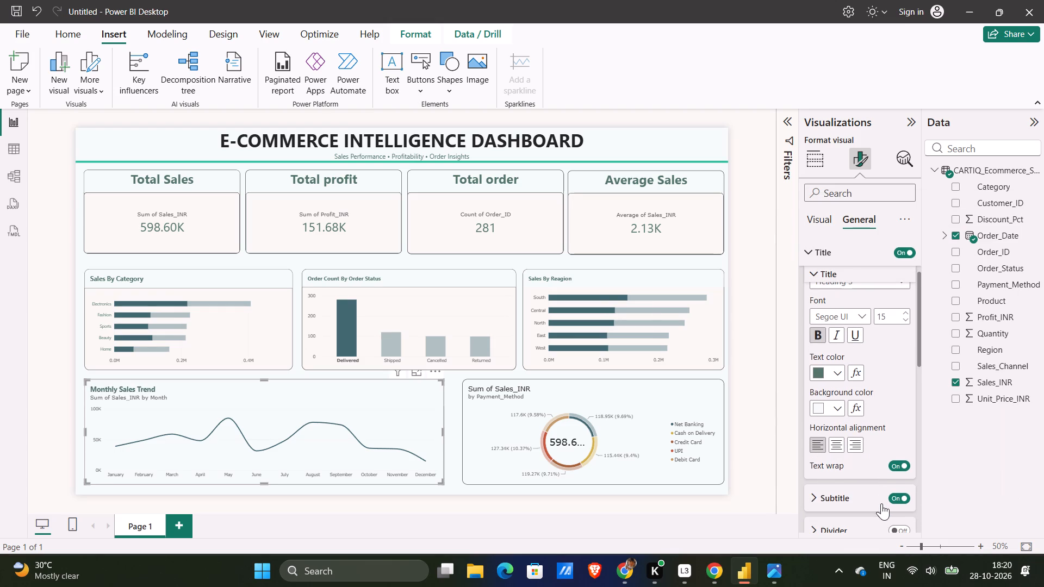
pyautogui.scroll(-1, 881, 503)
pyautogui.click(881, 503)
pyautogui.scroll(-1, 881, 503)
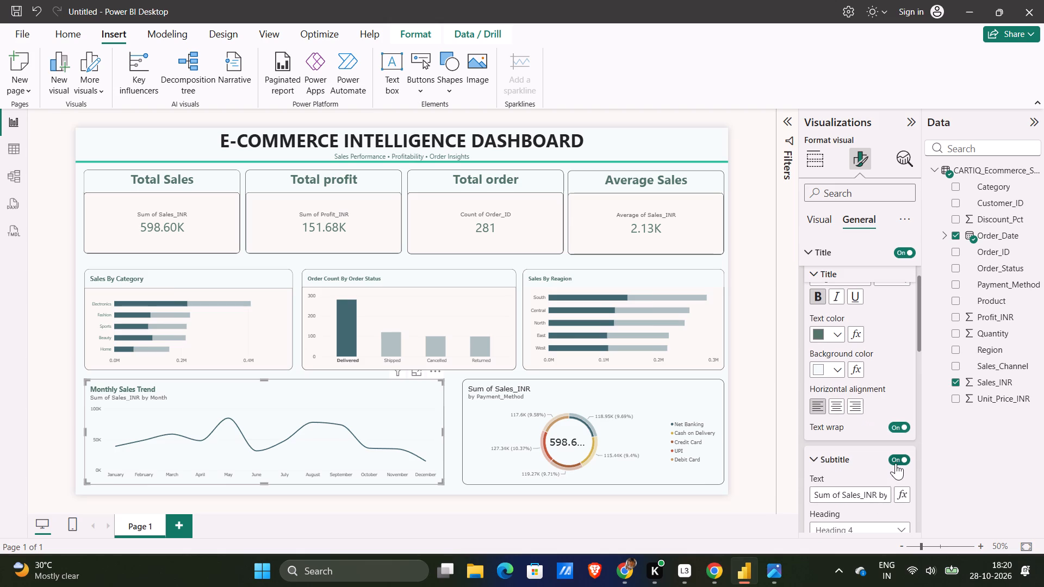
pyautogui.click(896, 463)
# Turn on the divider beneath the Monthly Sales Trend title.
pyautogui.scroll(-5, 896, 463)
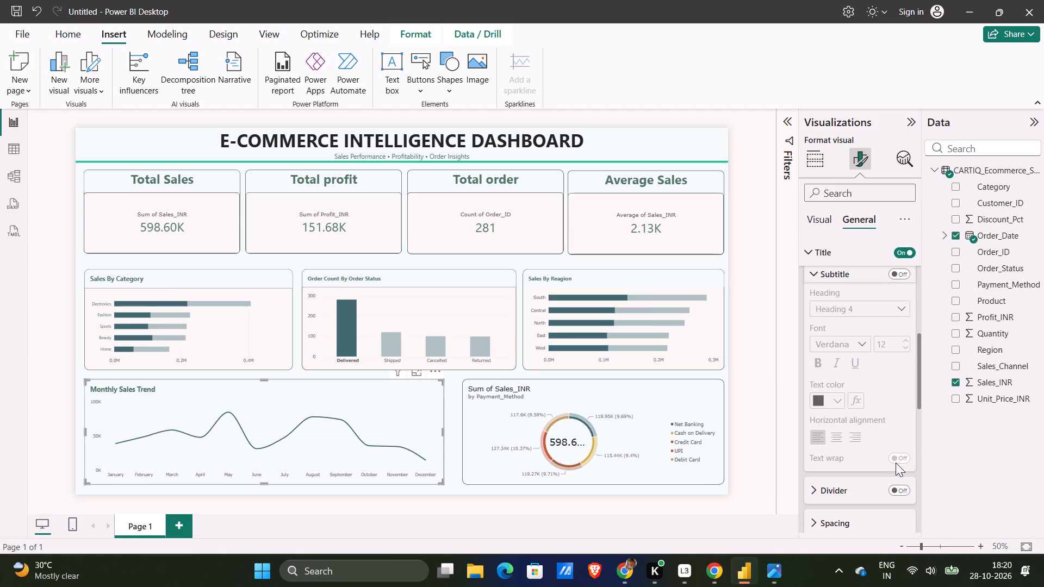
pyautogui.scroll(-1, 896, 463)
pyautogui.click(898, 469)
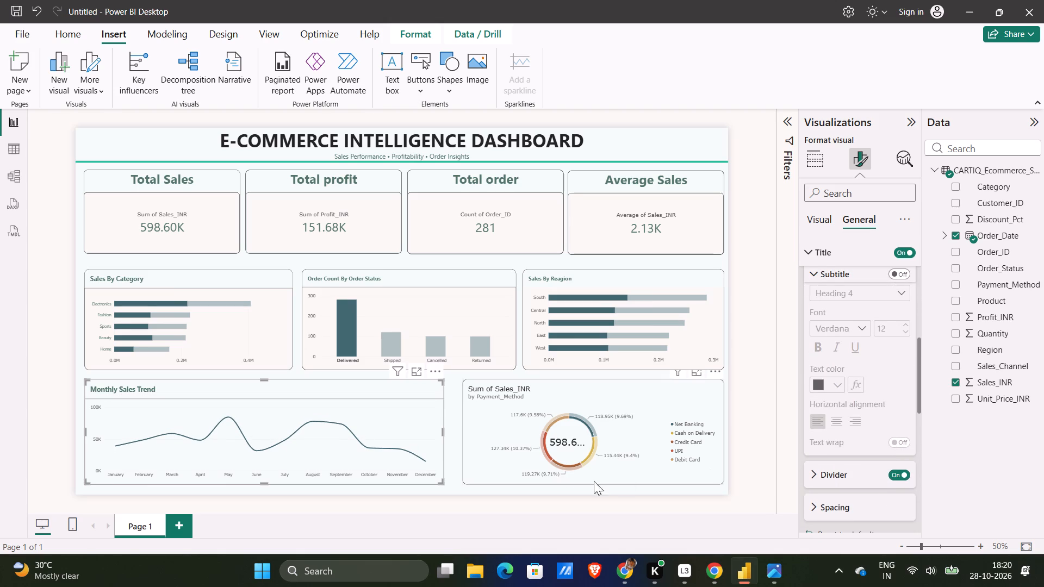
# Turn on the title divider for the payment method donut chart.
pyautogui.click(474, 410)
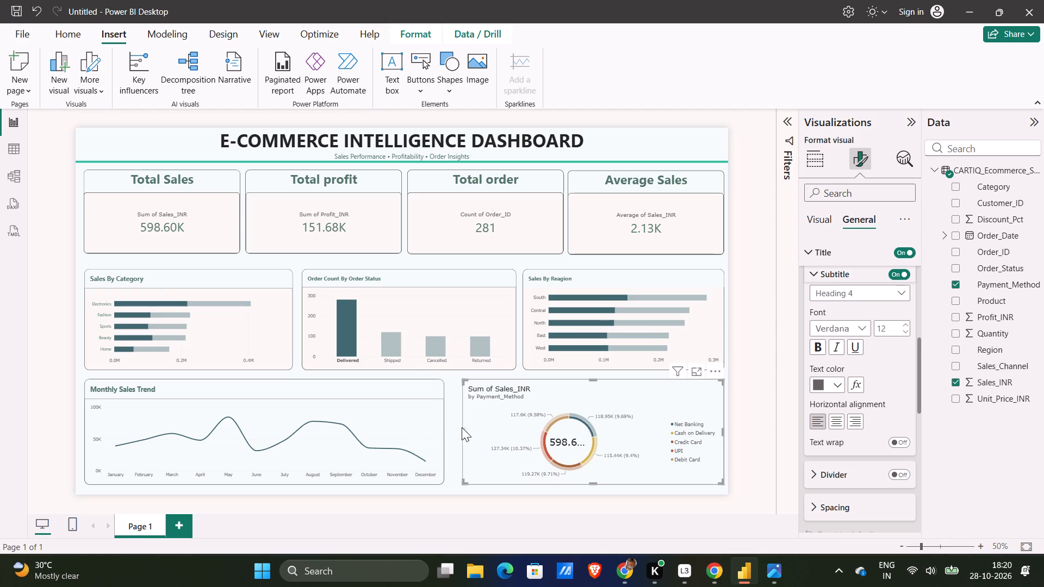
pyautogui.click(476, 427)
pyautogui.click(903, 469)
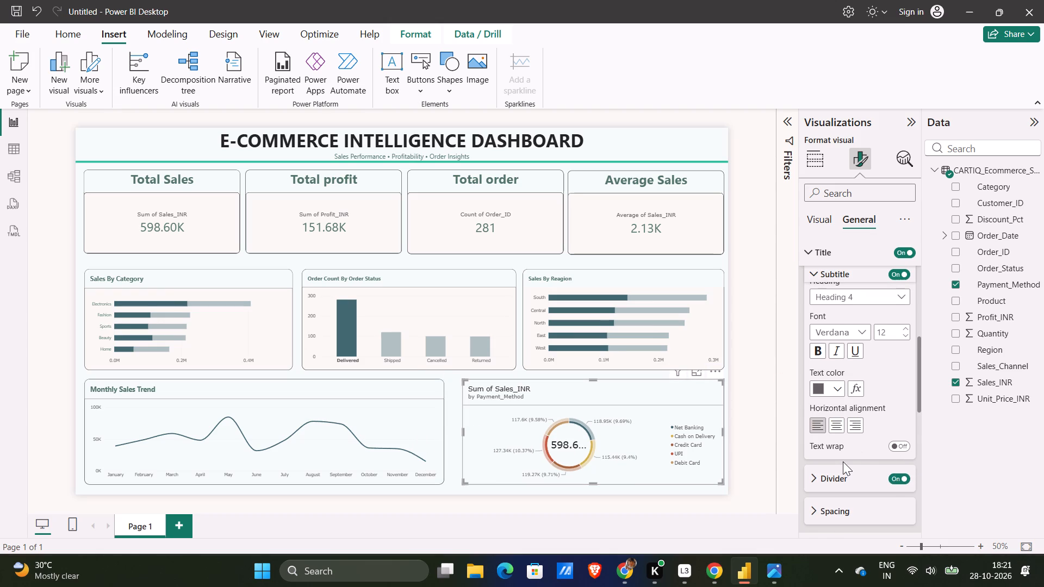
# Check the reference's payment chart heading and set the donut chart's subtitle text to "Sales By Payment Meathod".
pyautogui.click(832, 386)
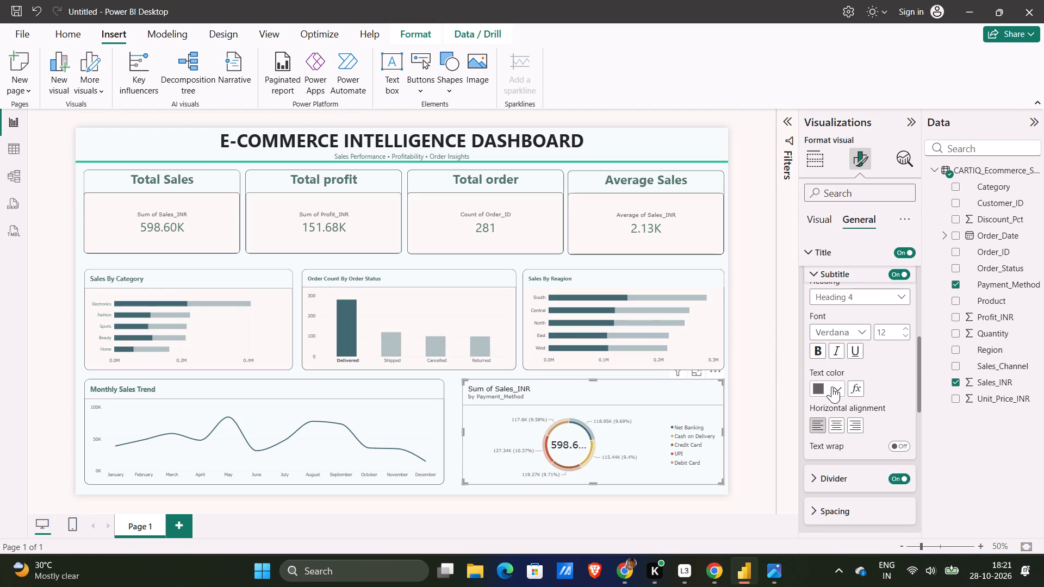
pyautogui.click(833, 390)
pyautogui.scroll(1, 861, 339)
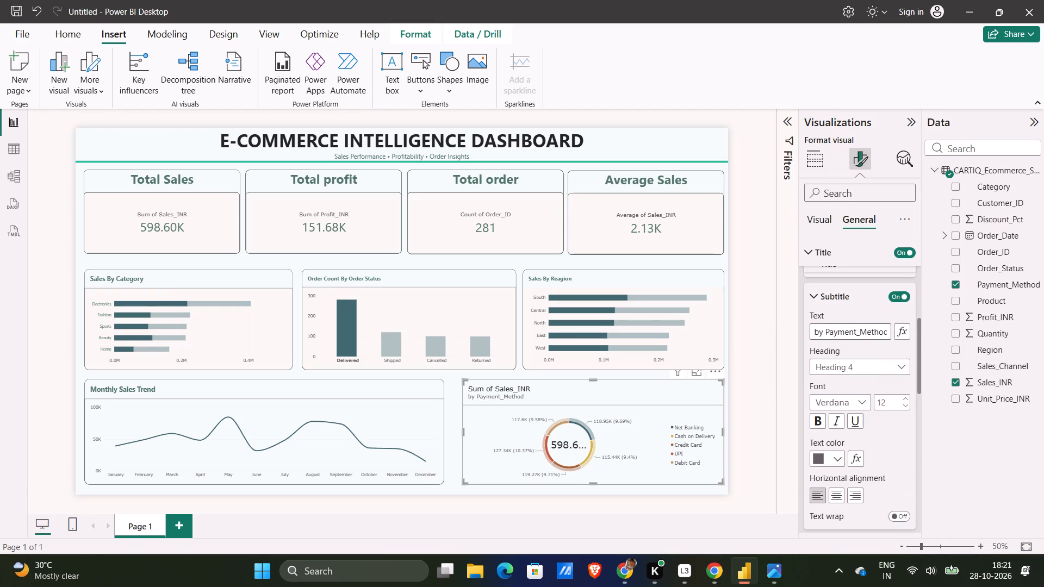
pyautogui.tripleClick(866, 332)
pyautogui.hotkey('alt', 'Tab')
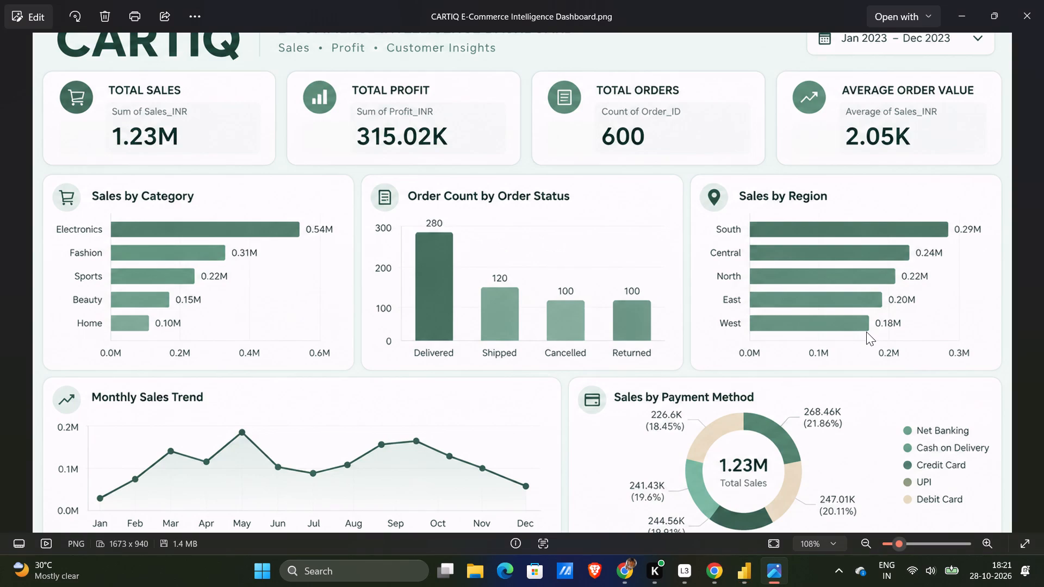
pyautogui.hotkey('alt', 'Tab')
pyautogui.hotkey('alt', 'Tab')
pyautogui.hotkey('alt', 'Tab')
pyautogui.write('Sales B')
pyautogui.write('y Payment M')
pyautogui.write('eathod')
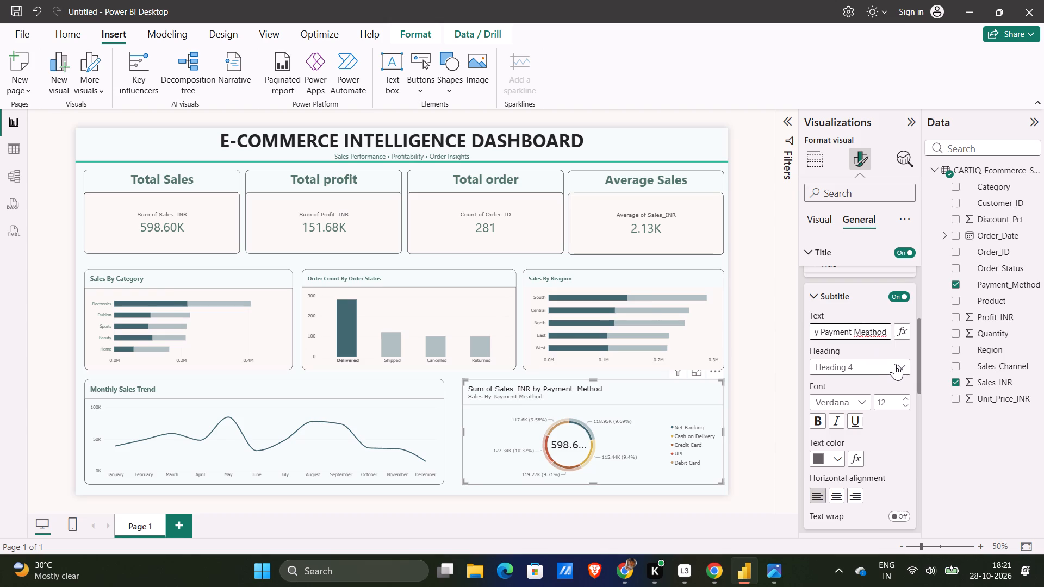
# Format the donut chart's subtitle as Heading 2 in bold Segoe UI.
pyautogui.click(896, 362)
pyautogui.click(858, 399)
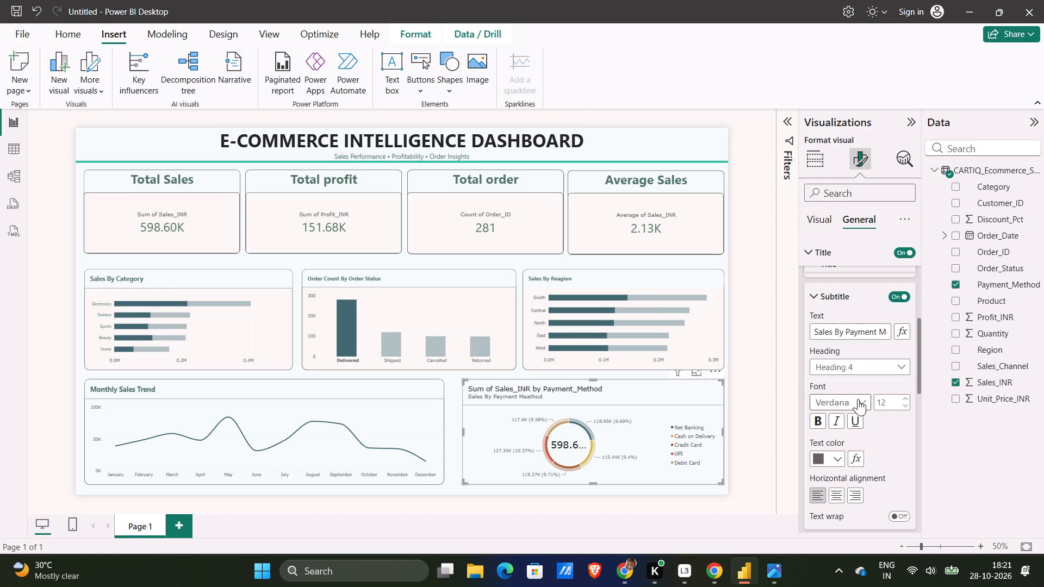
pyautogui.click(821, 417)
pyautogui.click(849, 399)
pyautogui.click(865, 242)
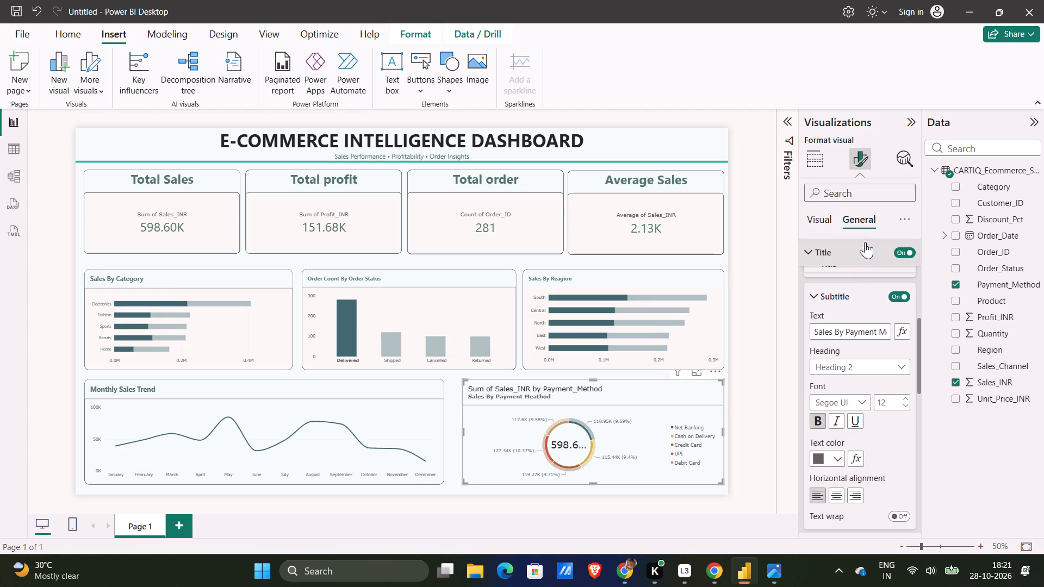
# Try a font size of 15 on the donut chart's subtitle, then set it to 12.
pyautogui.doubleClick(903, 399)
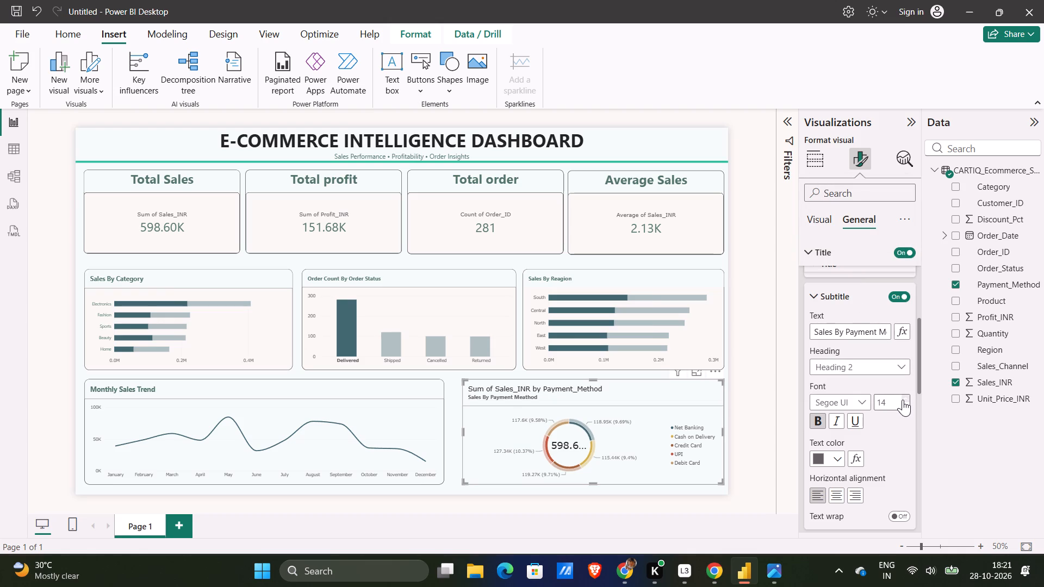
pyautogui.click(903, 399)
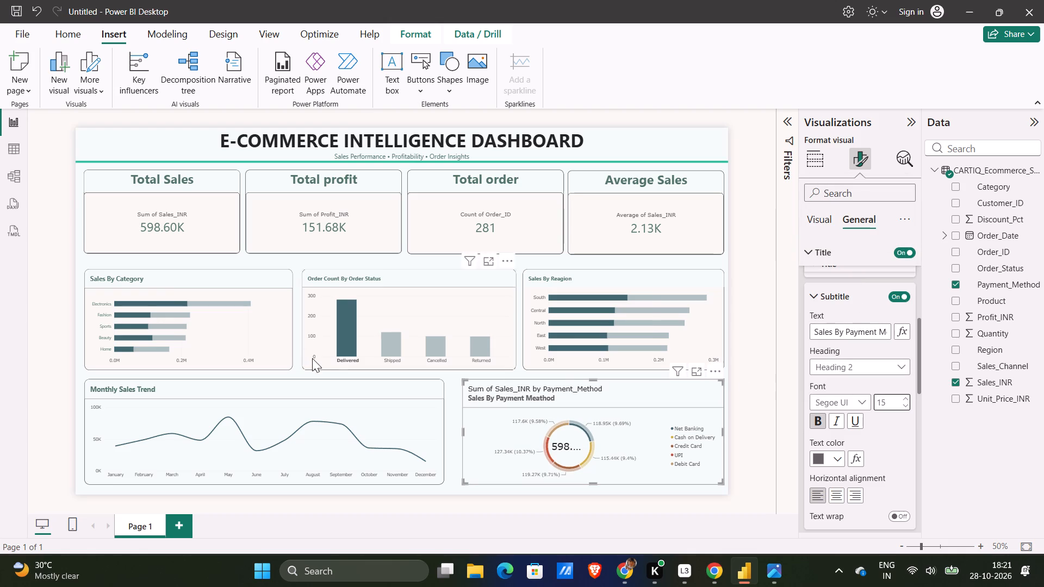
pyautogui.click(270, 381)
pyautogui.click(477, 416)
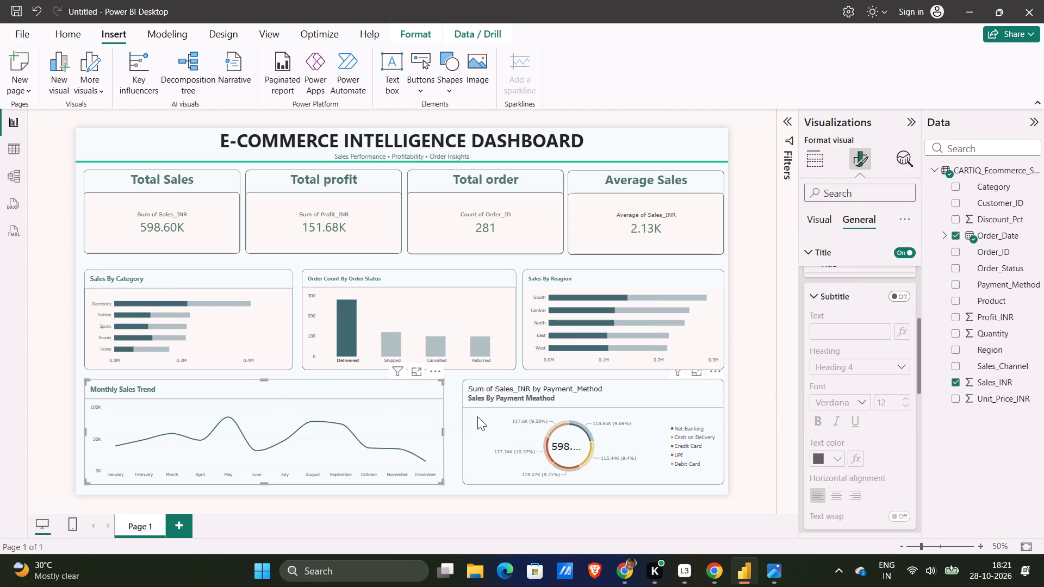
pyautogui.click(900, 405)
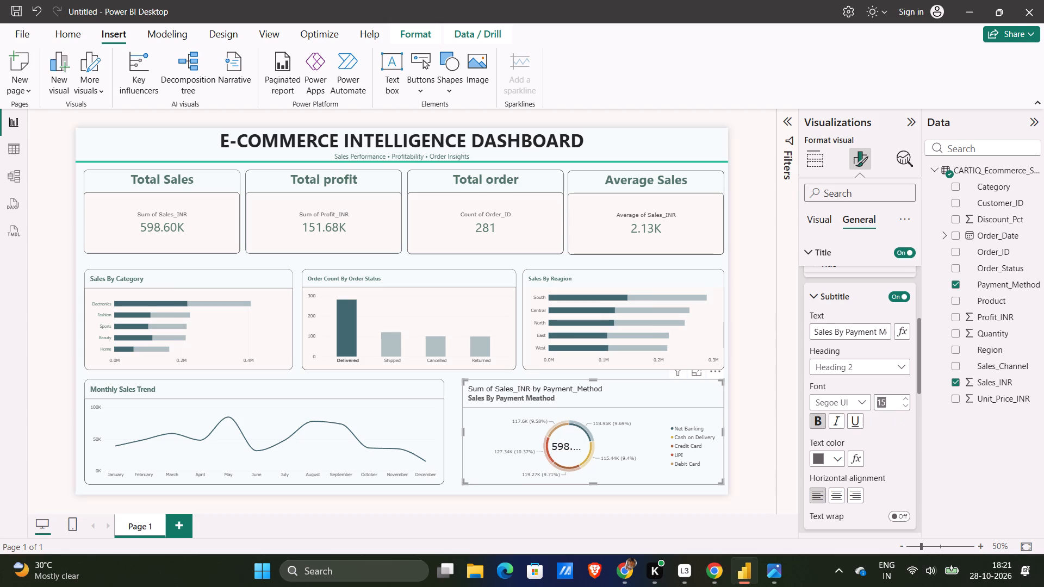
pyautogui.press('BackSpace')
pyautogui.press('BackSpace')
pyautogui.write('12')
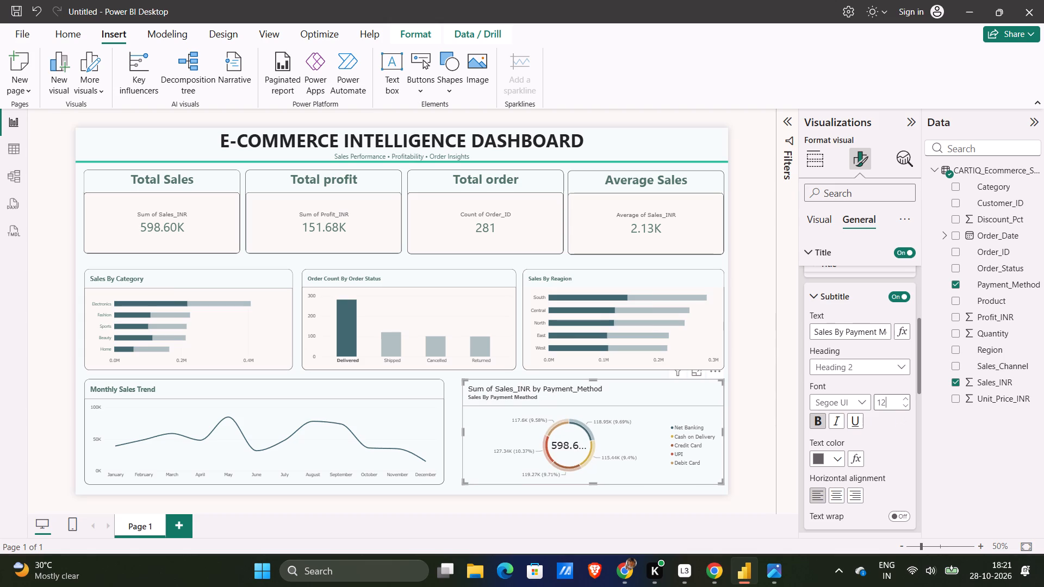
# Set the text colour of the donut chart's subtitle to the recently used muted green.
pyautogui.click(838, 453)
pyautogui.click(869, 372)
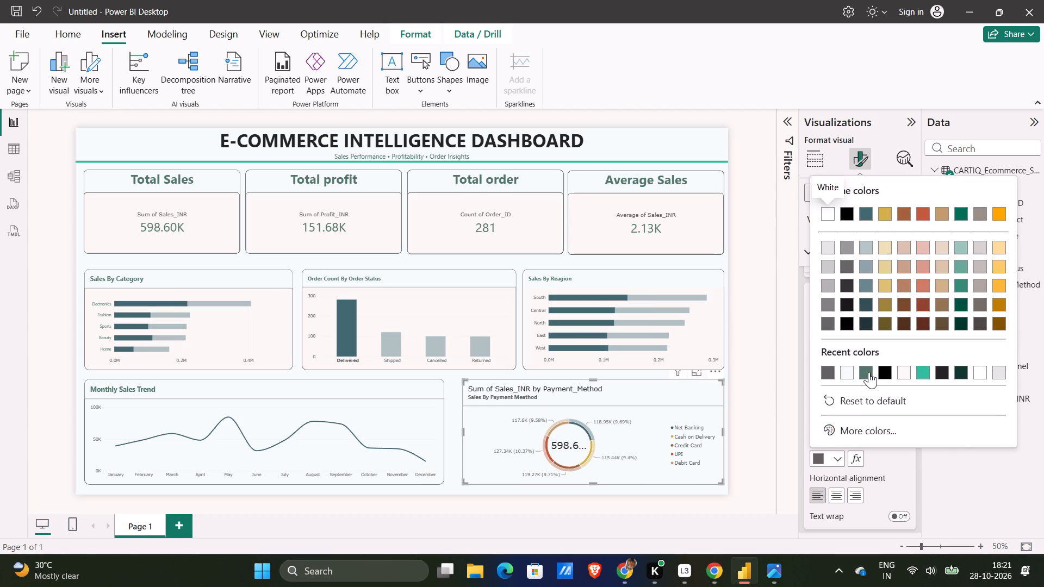
# Review the donut chart's divider, spacing, background and visual border settings.
pyautogui.scroll(-1, 873, 431)
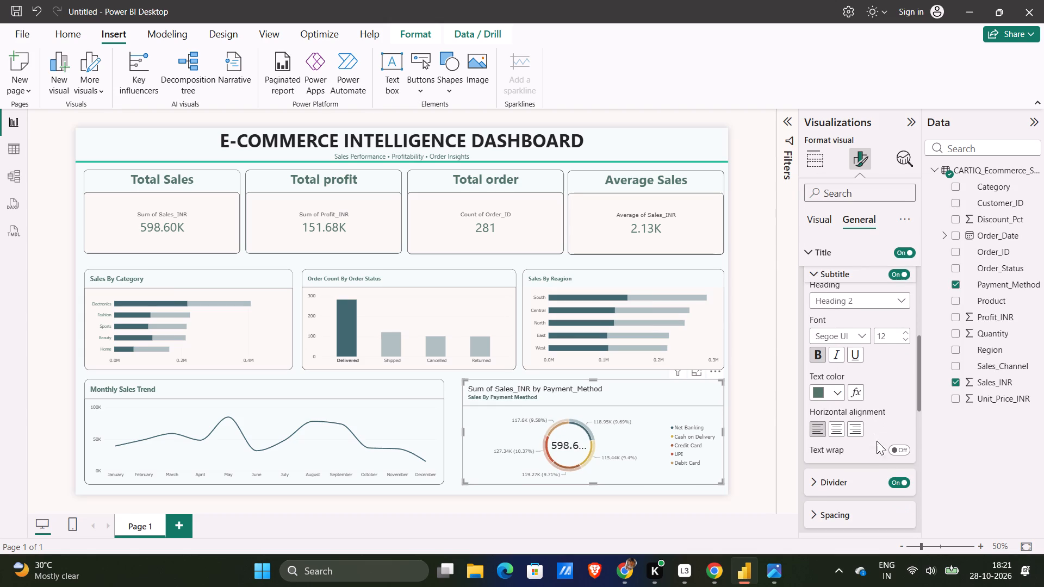
pyautogui.scroll(-1, 893, 462)
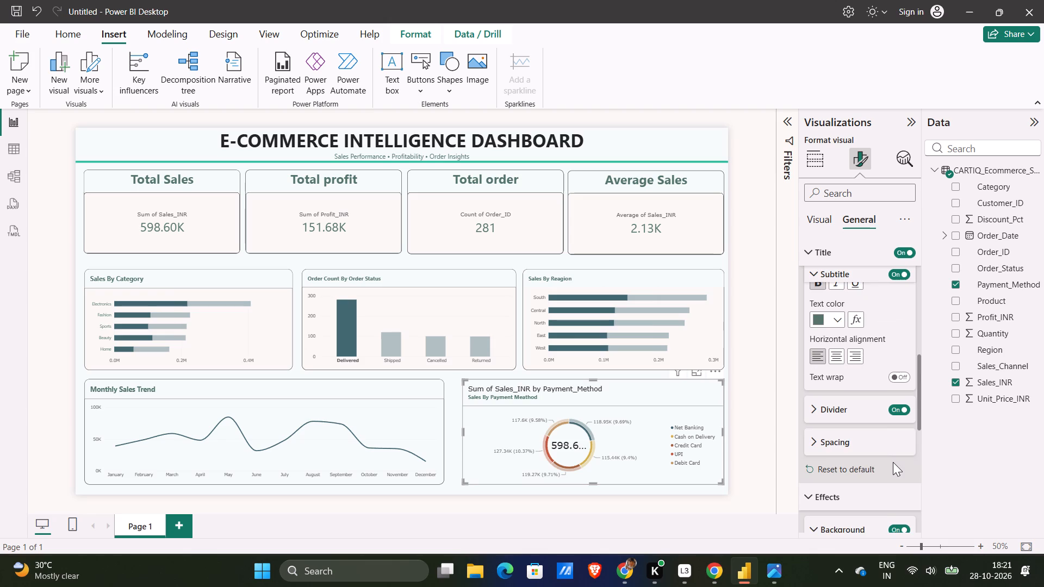
pyautogui.scroll(-2, 893, 462)
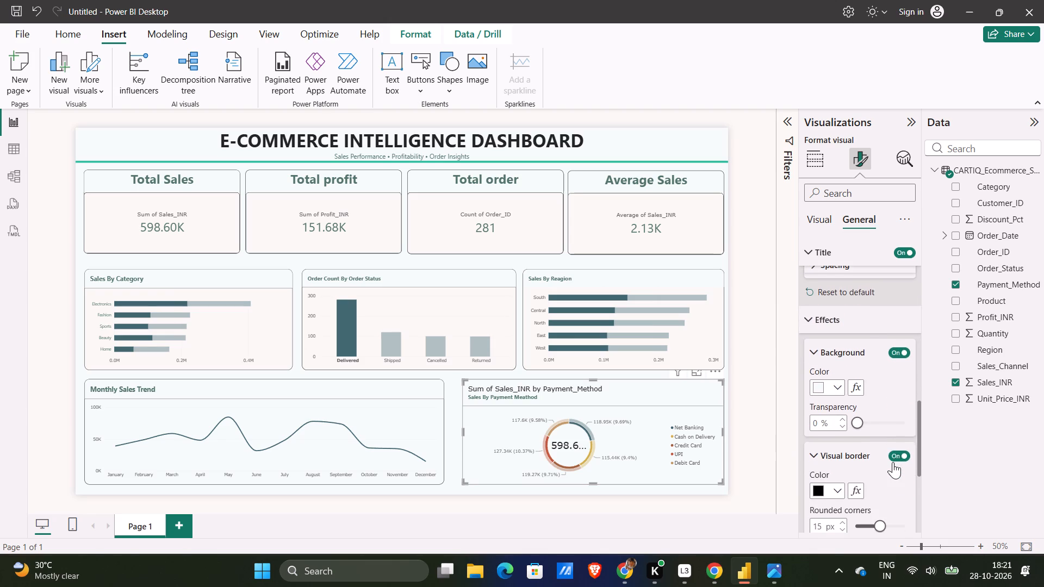
pyautogui.scroll(-1, 893, 462)
pyautogui.scroll(2, 893, 462)
pyautogui.scroll(1, 870, 403)
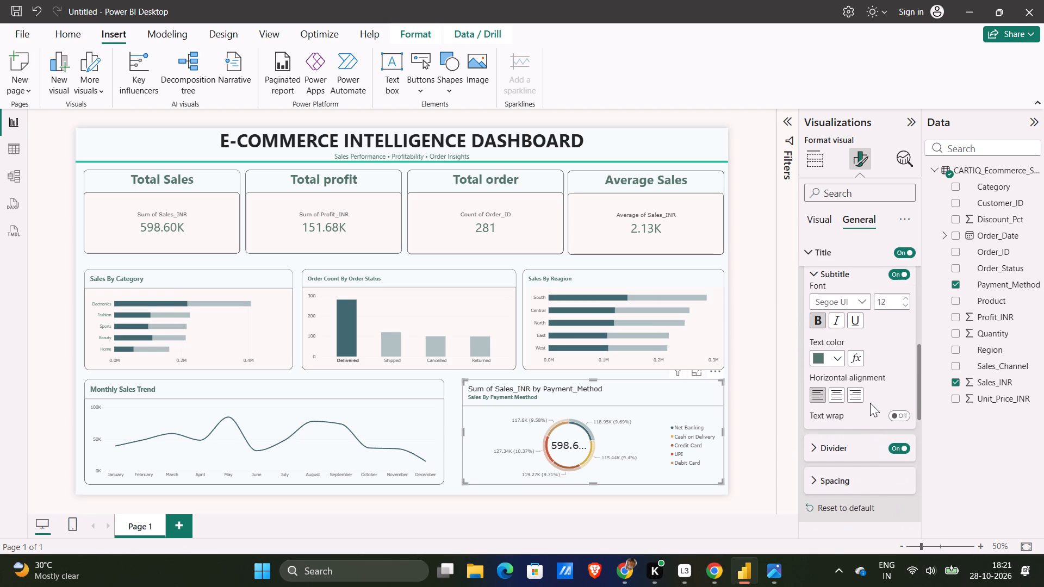
pyautogui.scroll(2, 870, 403)
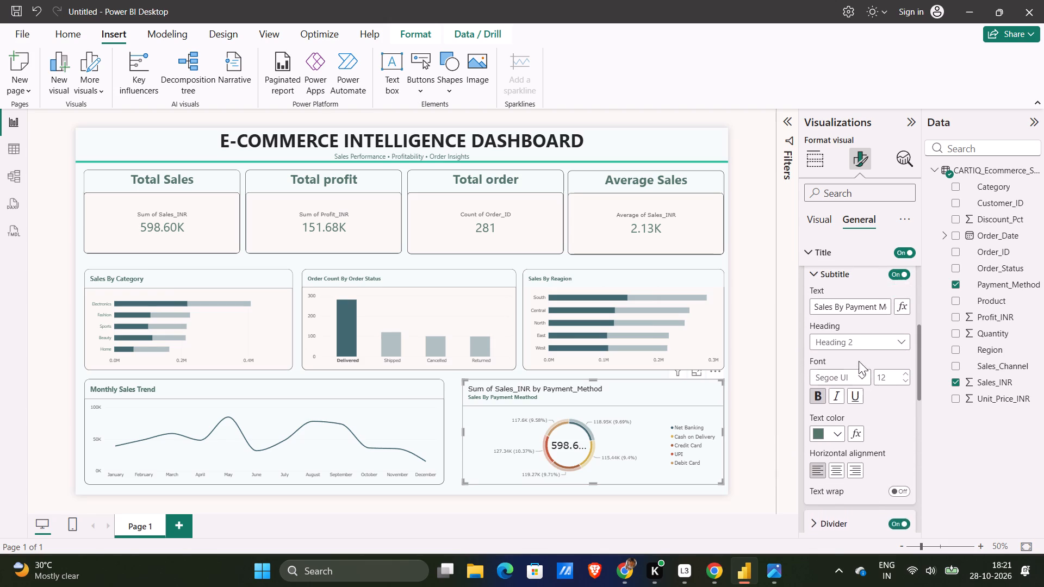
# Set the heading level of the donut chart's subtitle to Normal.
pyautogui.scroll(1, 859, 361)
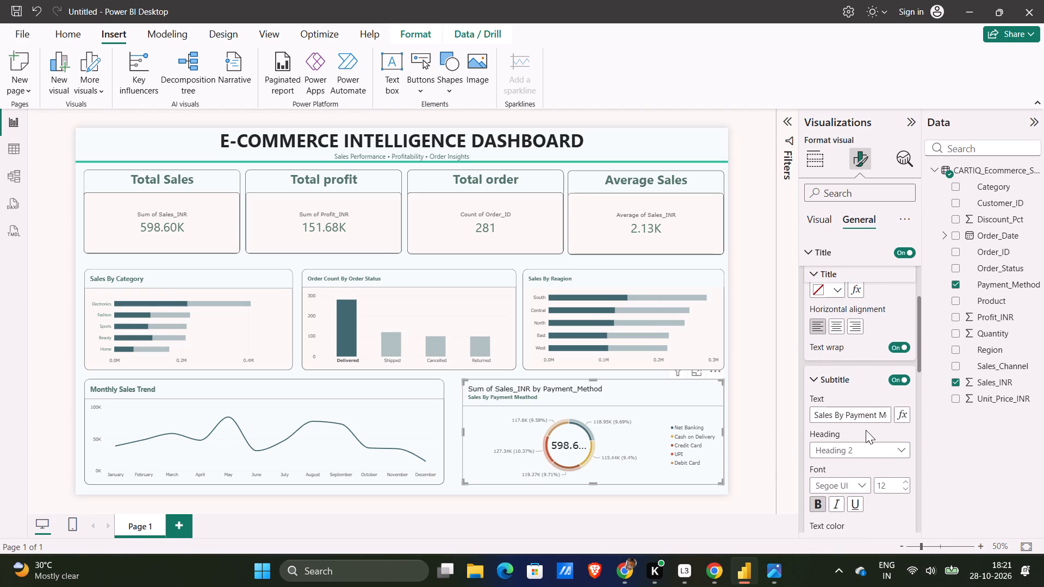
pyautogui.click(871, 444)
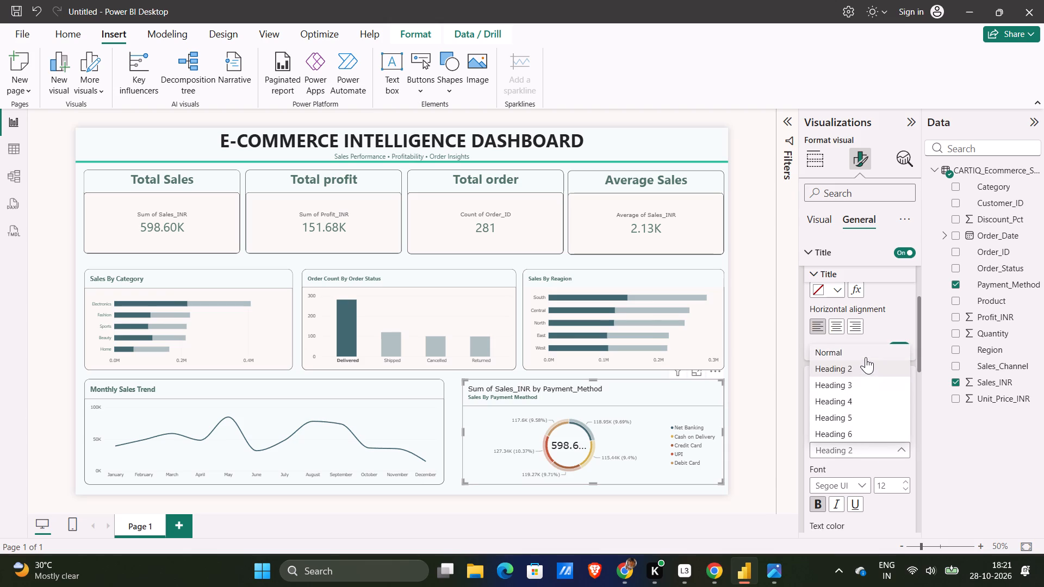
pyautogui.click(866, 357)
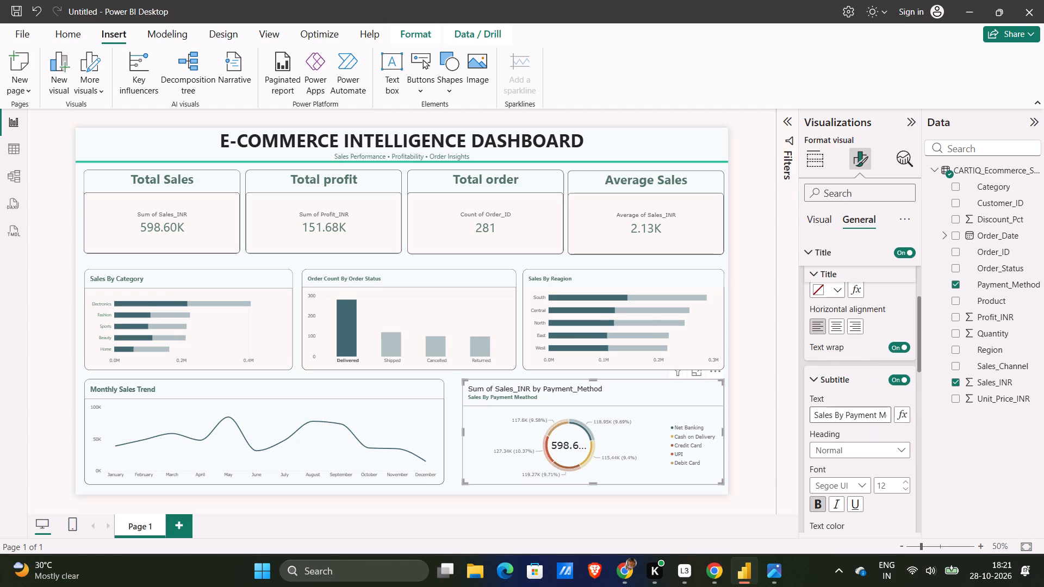
# Cut the subtitle text of the donut chart for reuse and turn the subtitle off.
pyautogui.tripleClick(874, 416)
pyautogui.hotkey('ctrl', 'x')
pyautogui.click(907, 384)
# Replace the donut chart's title with the cut text, corrected to "Sales By Payment Method".
pyautogui.scroll(1, 888, 390)
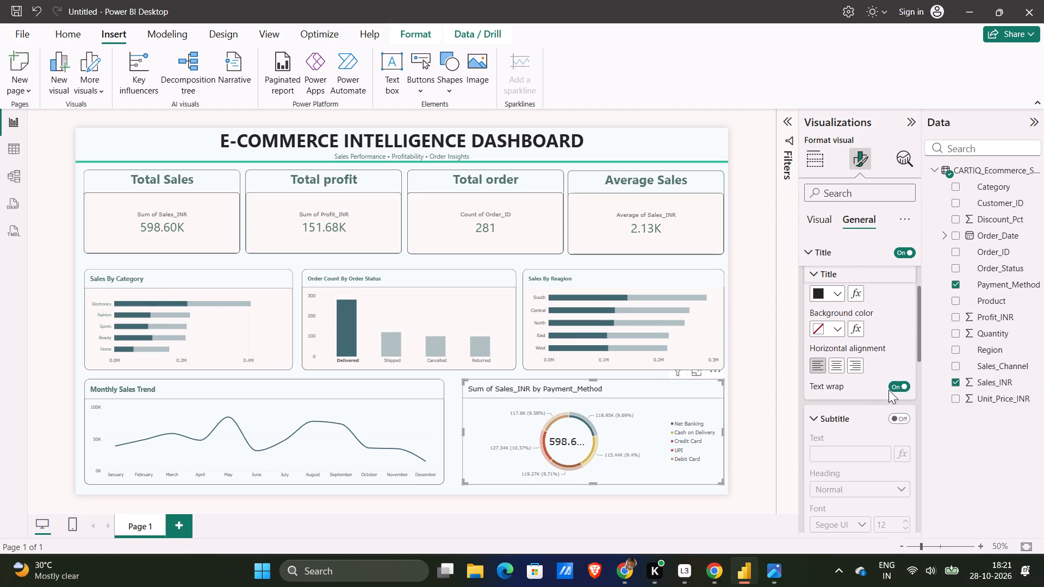
pyautogui.scroll(3, 888, 390)
pyautogui.tripleClick(860, 297)
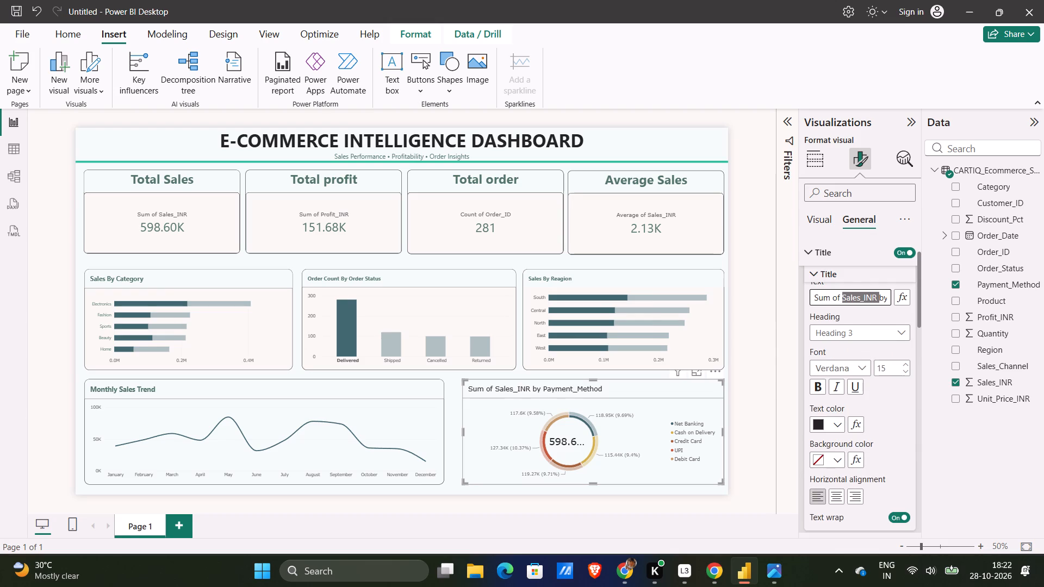
pyautogui.hotkey('ctrl', 'v')
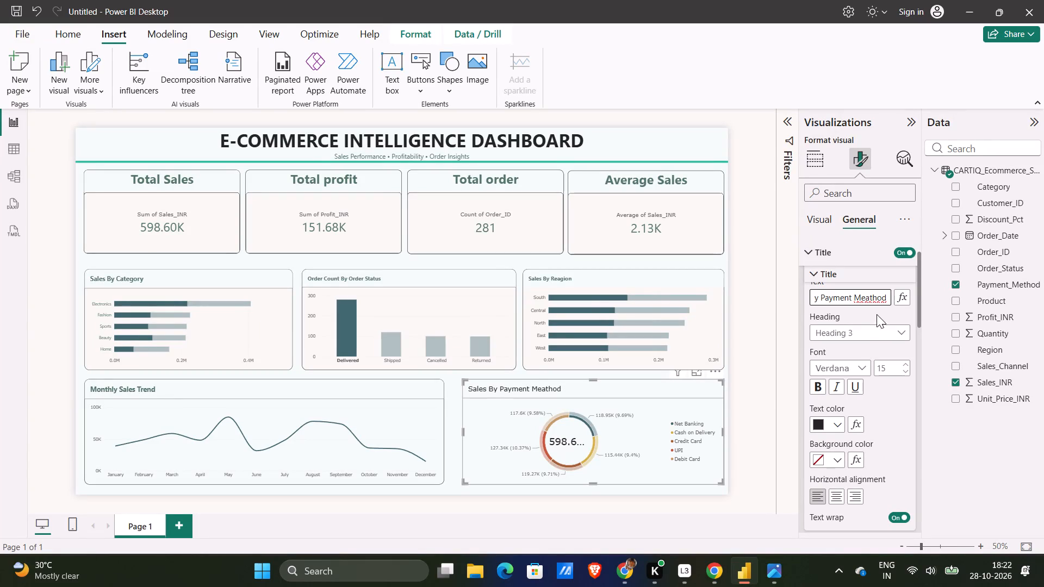
pyautogui.click(870, 295)
pyautogui.press('BackSpace')
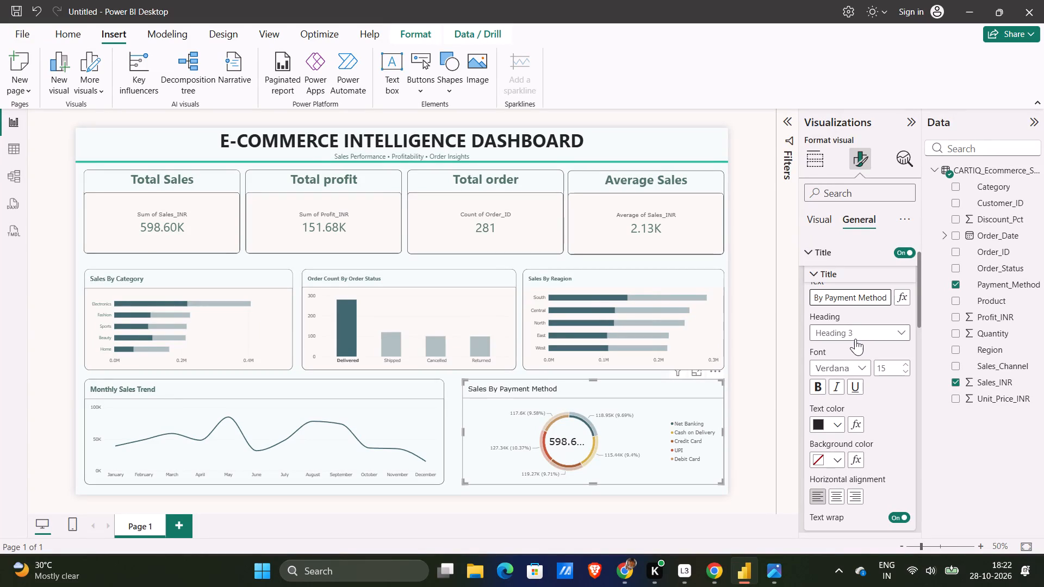
# Format the Sales By Payment Method title in bold Segoe UI.
pyautogui.click(855, 363)
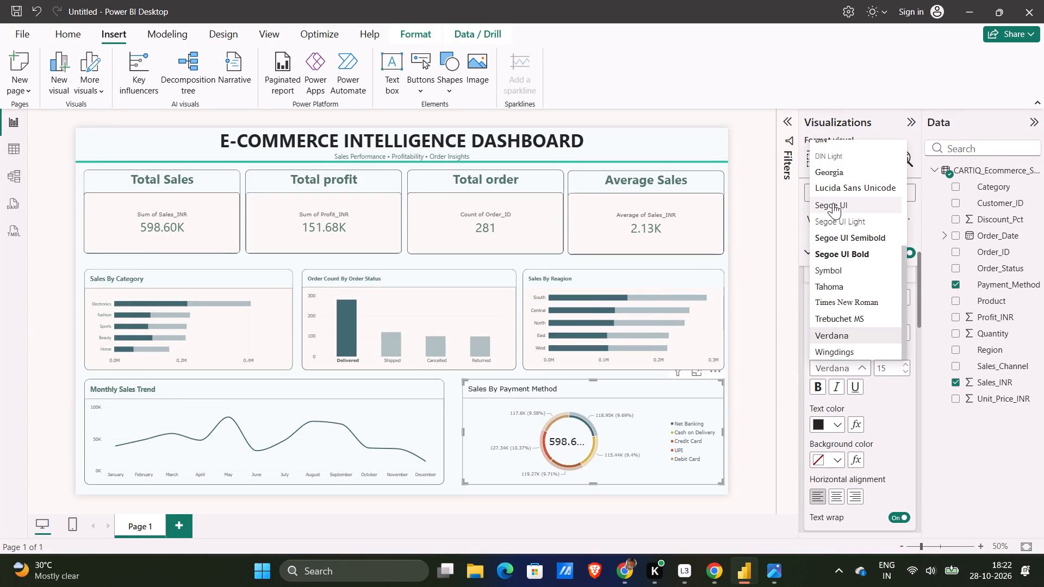
pyautogui.click(837, 203)
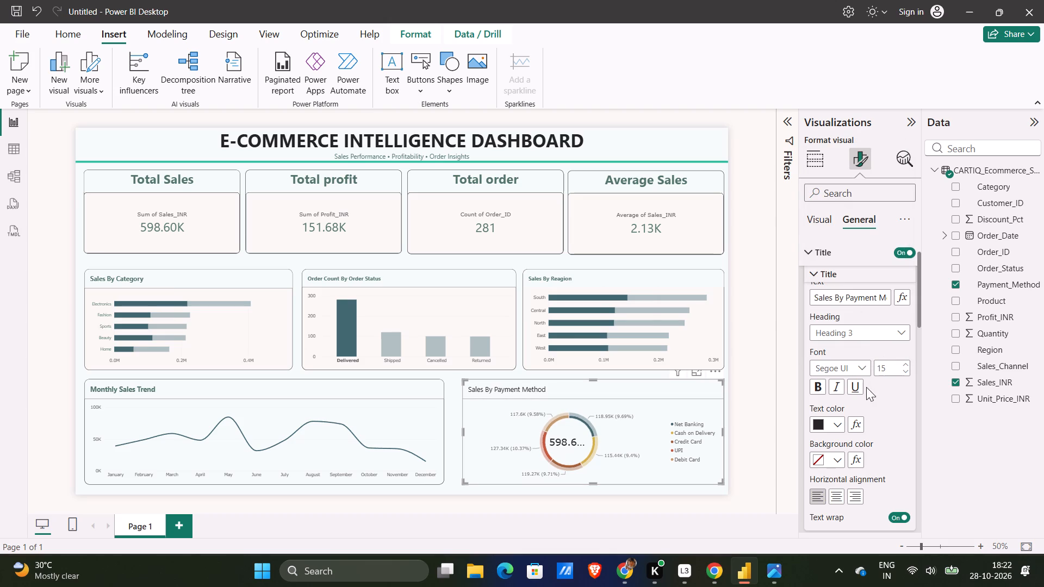
pyautogui.click(816, 388)
# Set the text colour of the Sales By Payment Method title to the recently used muted green.
pyautogui.click(836, 423)
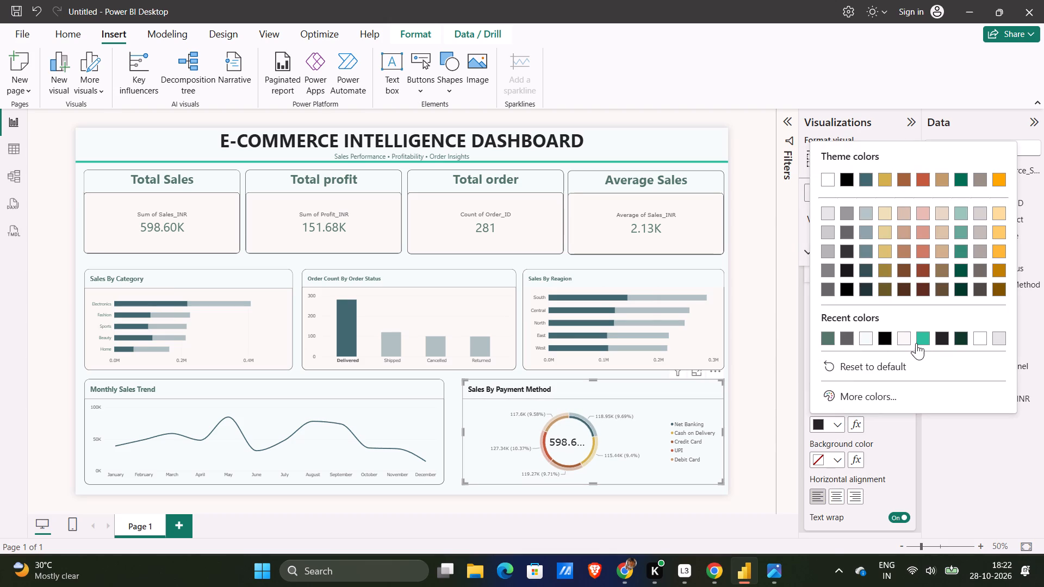
pyautogui.click(833, 337)
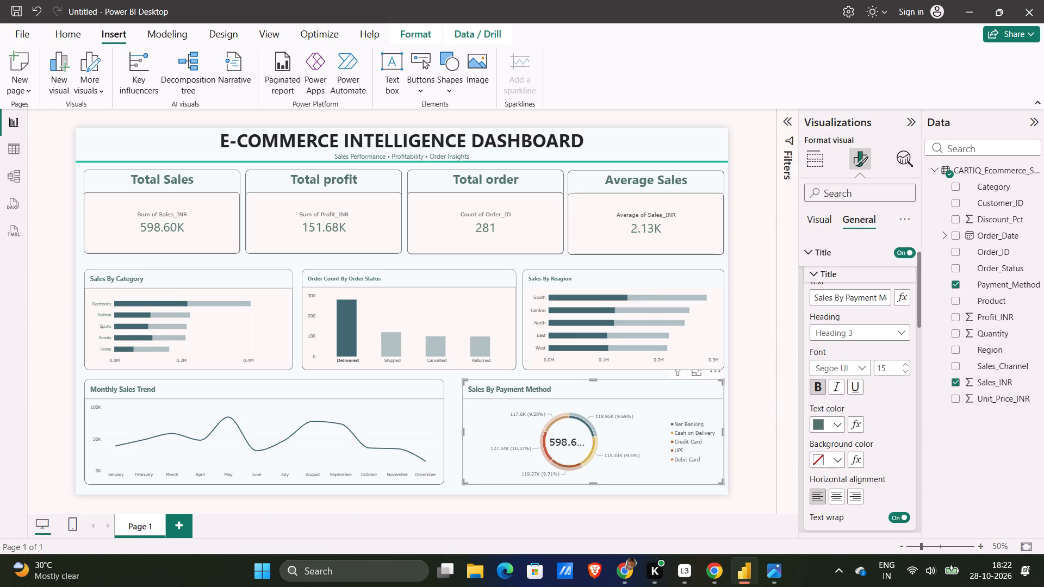
pyautogui.click(790, 420)
# Turn off bold for the Sales By Payment Method title.
pyautogui.click(525, 383)
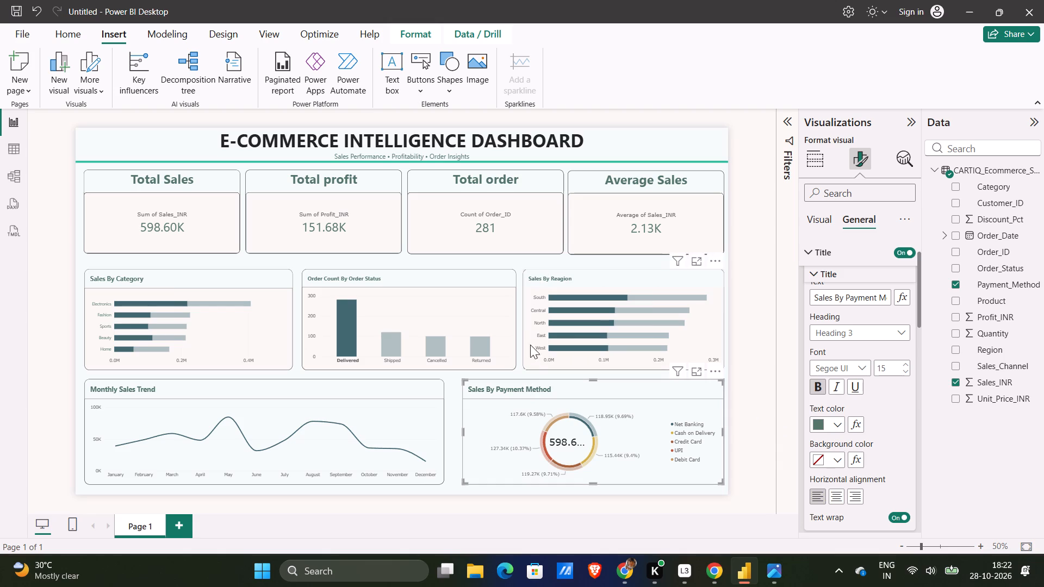
pyautogui.click(532, 403)
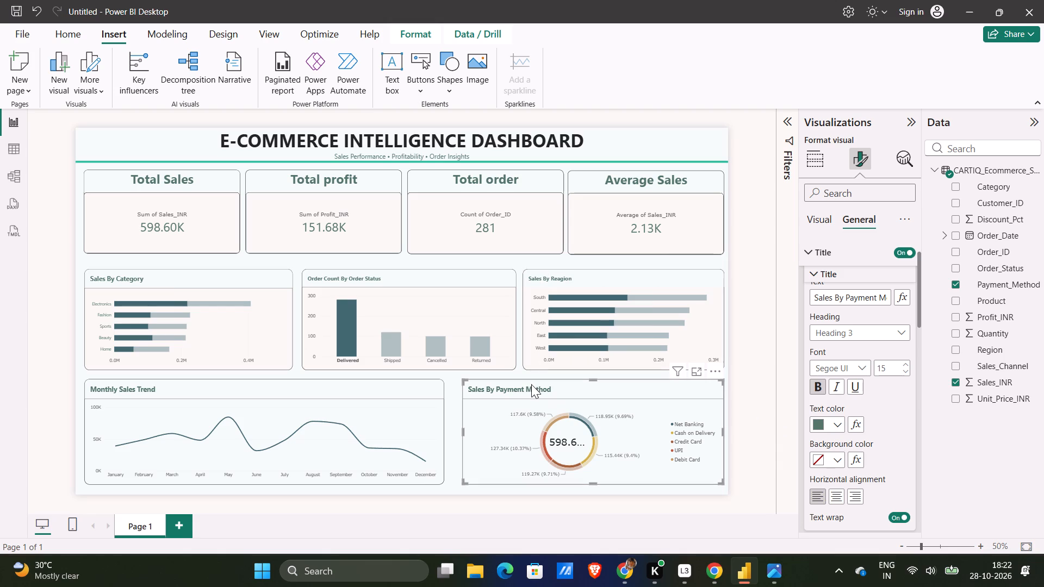
pyautogui.click(531, 384)
pyautogui.click(815, 385)
# Turn off bold for the Monthly Sales Trend title.
pyautogui.click(248, 384)
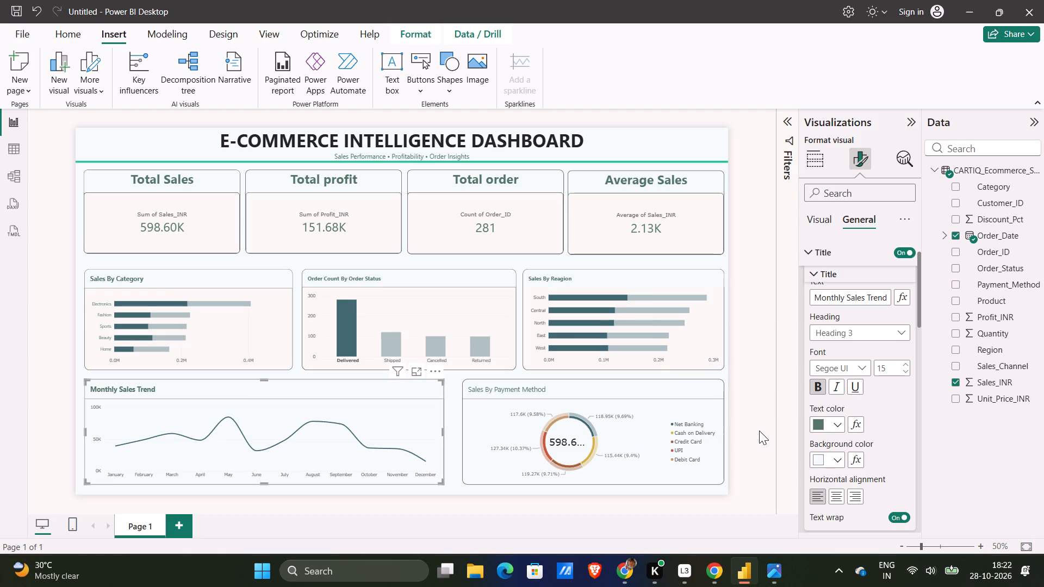
pyautogui.click(817, 390)
pyautogui.click(747, 402)
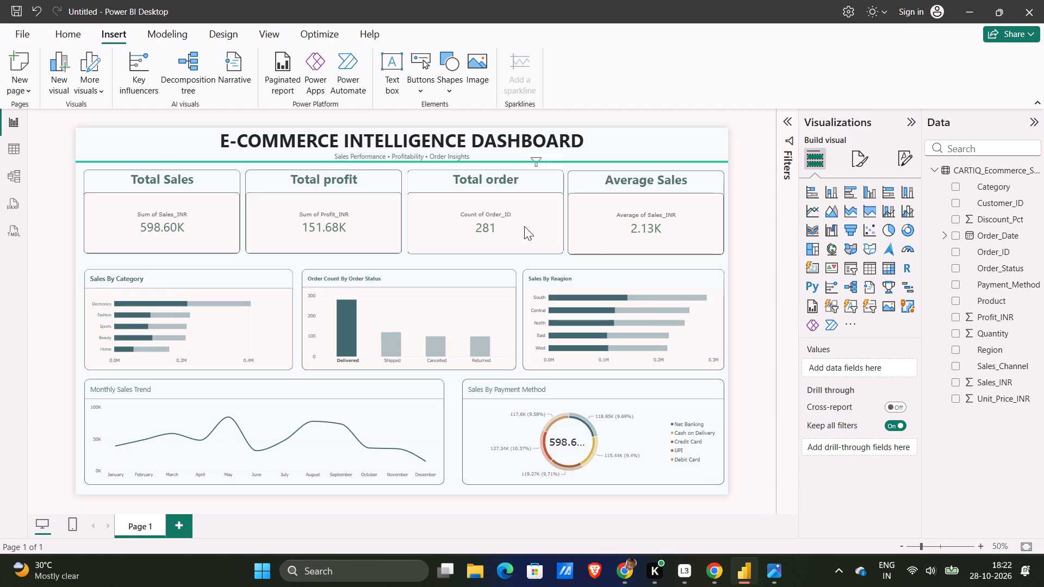
# Clear the chart selections that cross-filter the dashboard so every card and chart uses the full data.
pyautogui.scroll(-1, 345, 251)
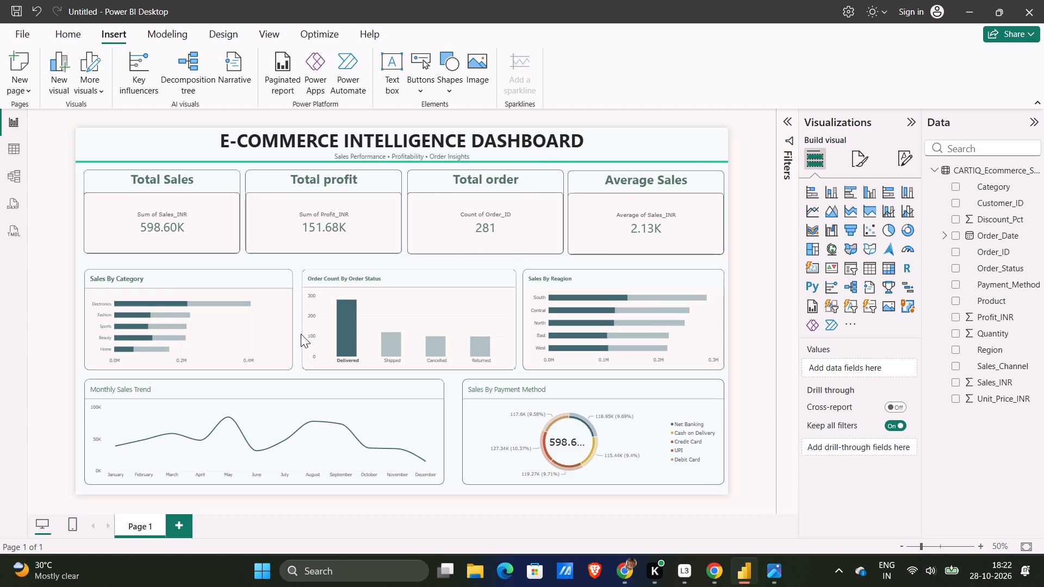
pyautogui.click(268, 308)
pyautogui.click(242, 302)
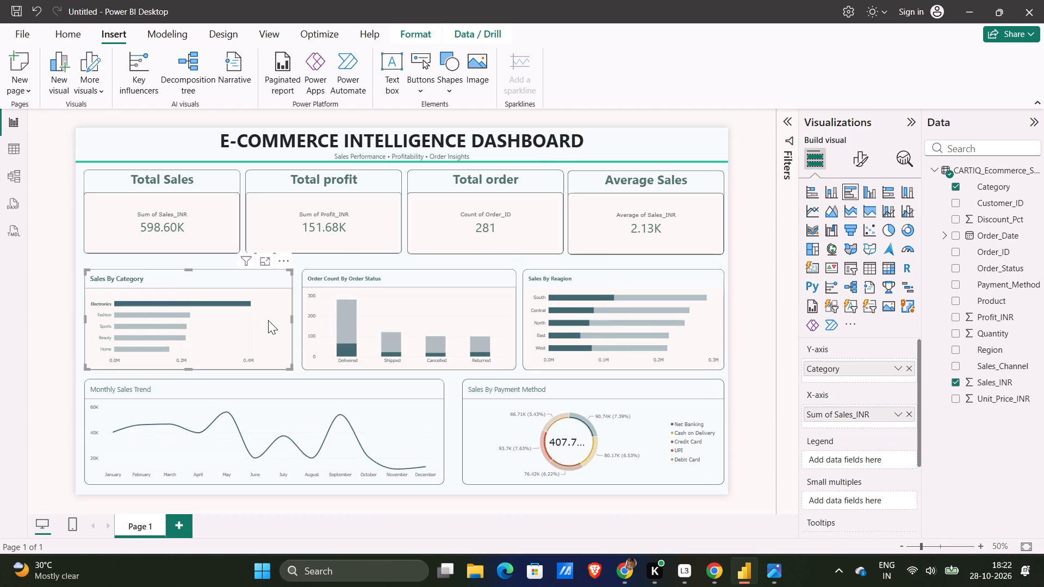
pyautogui.click(351, 429)
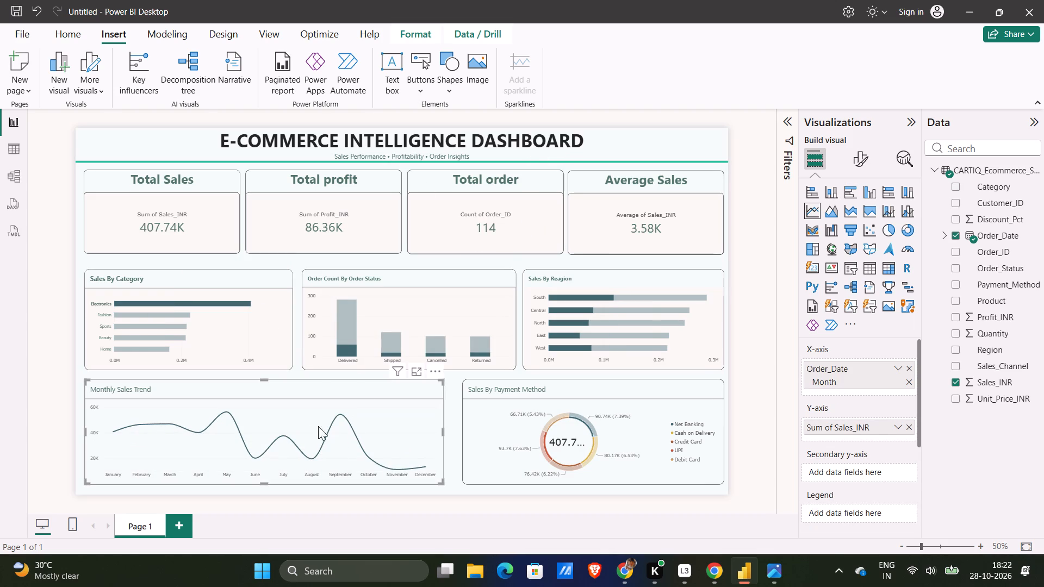
pyautogui.click(307, 428)
pyautogui.click(312, 460)
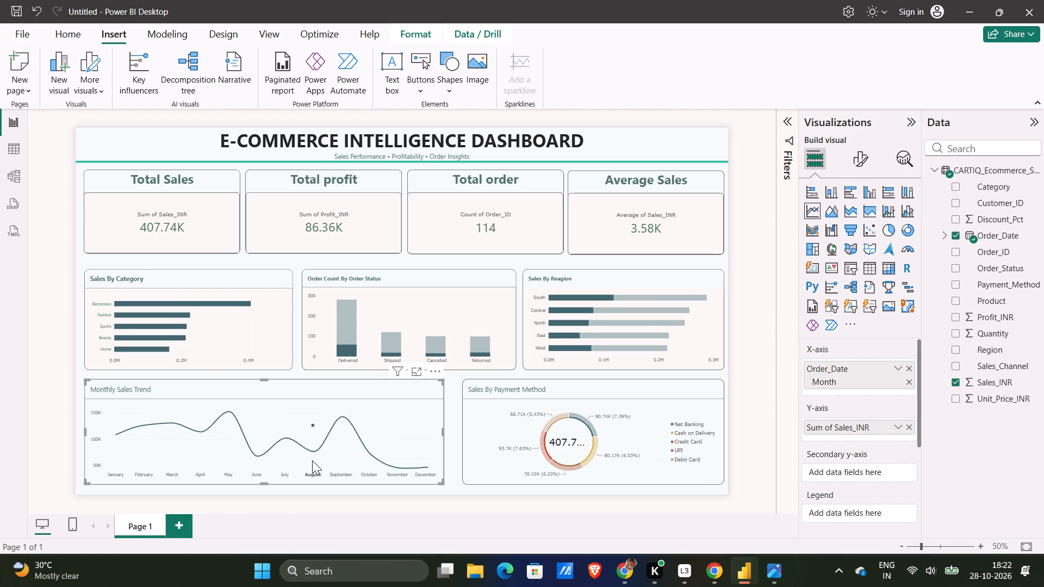
pyautogui.click(114, 439)
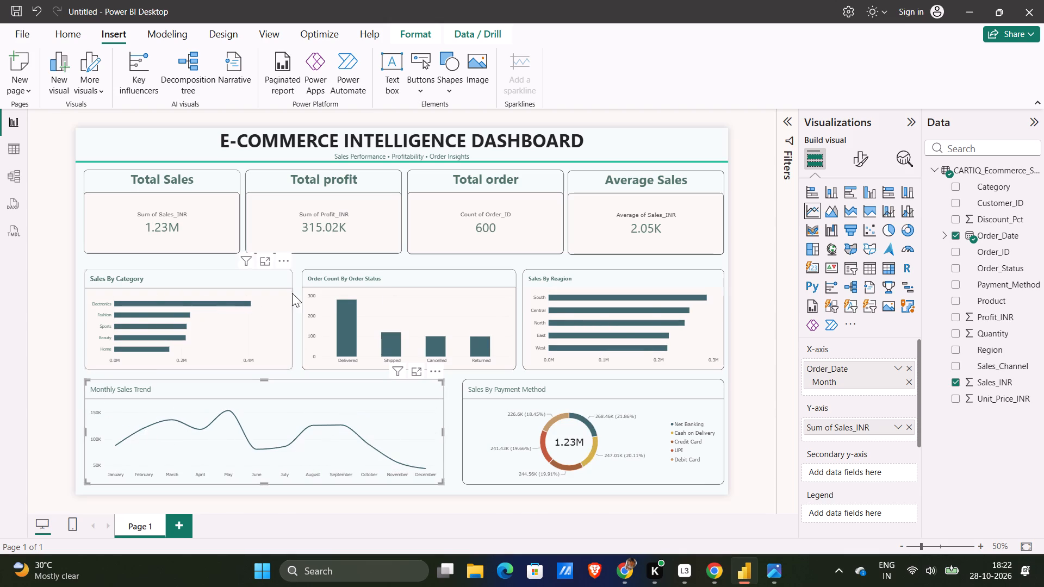
pyautogui.click(451, 395)
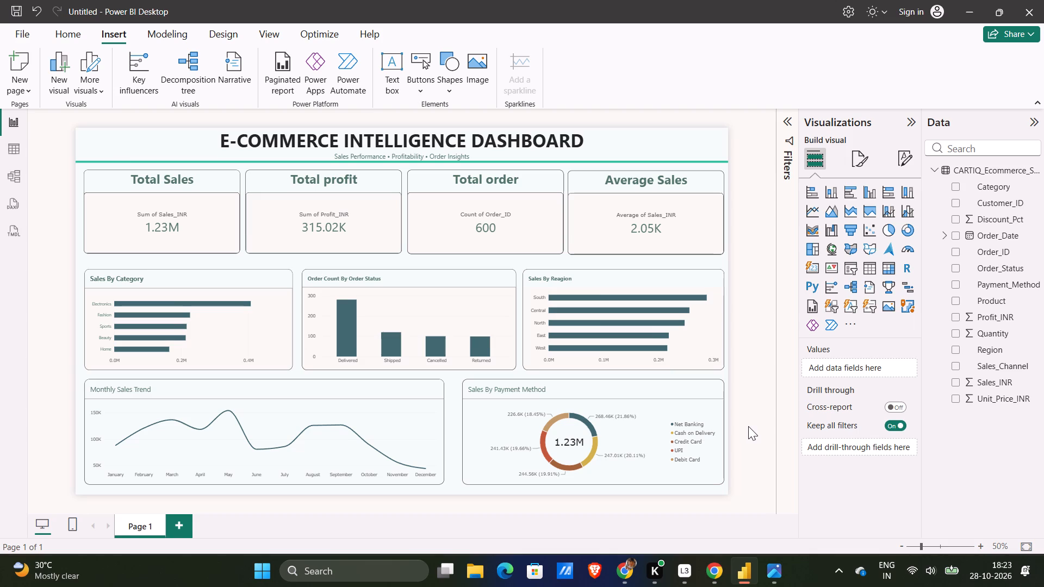
# Capture a screenshot of the whole E-Commerce Intelligence Dashboard page.
pyautogui.press('Print')
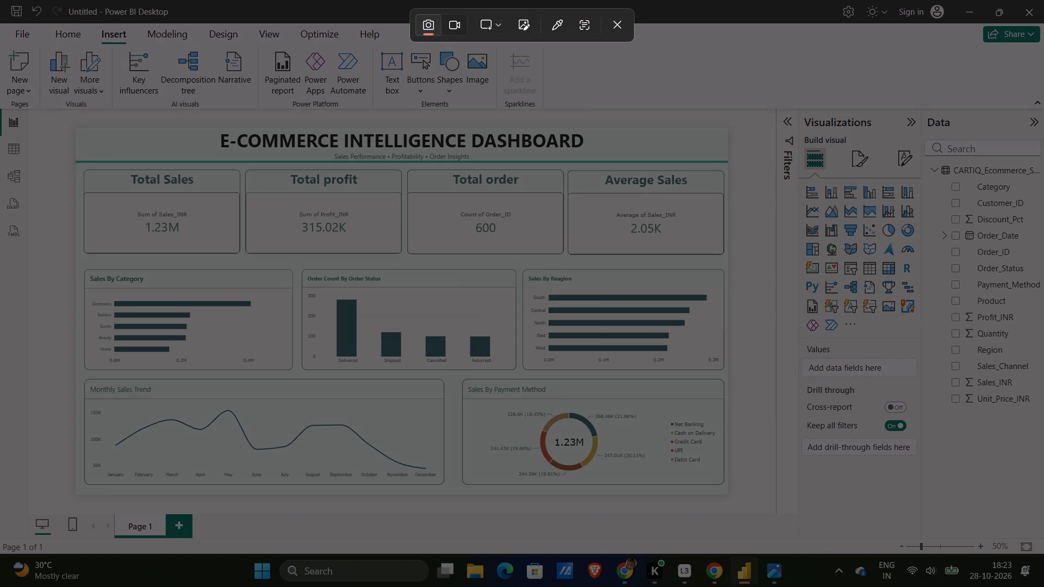
pyautogui.moveTo(77, 127); pyautogui.dragTo(394, 469)
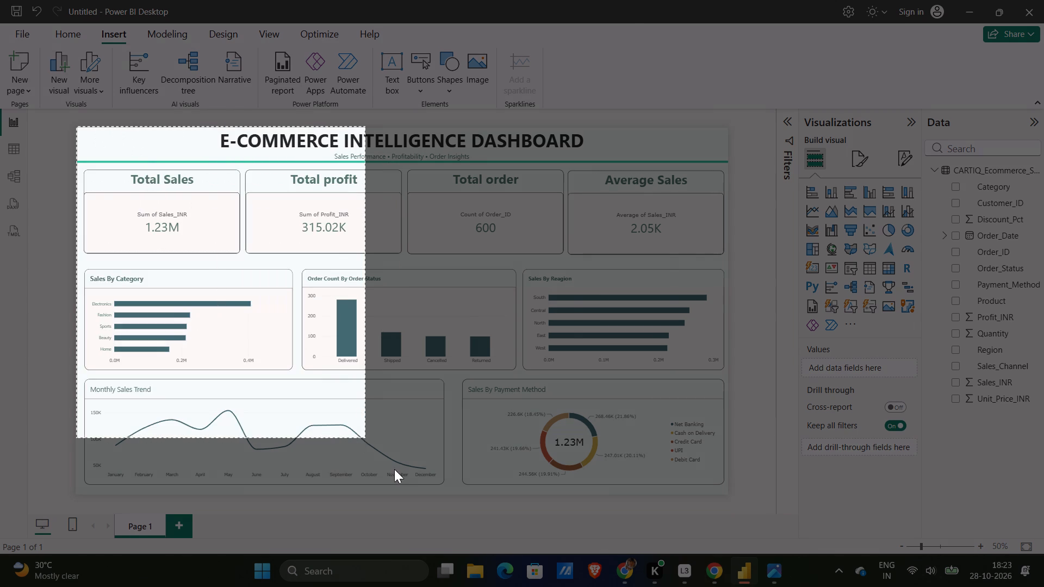
pyautogui.moveTo(394, 469); pyautogui.dragTo(728, 492)
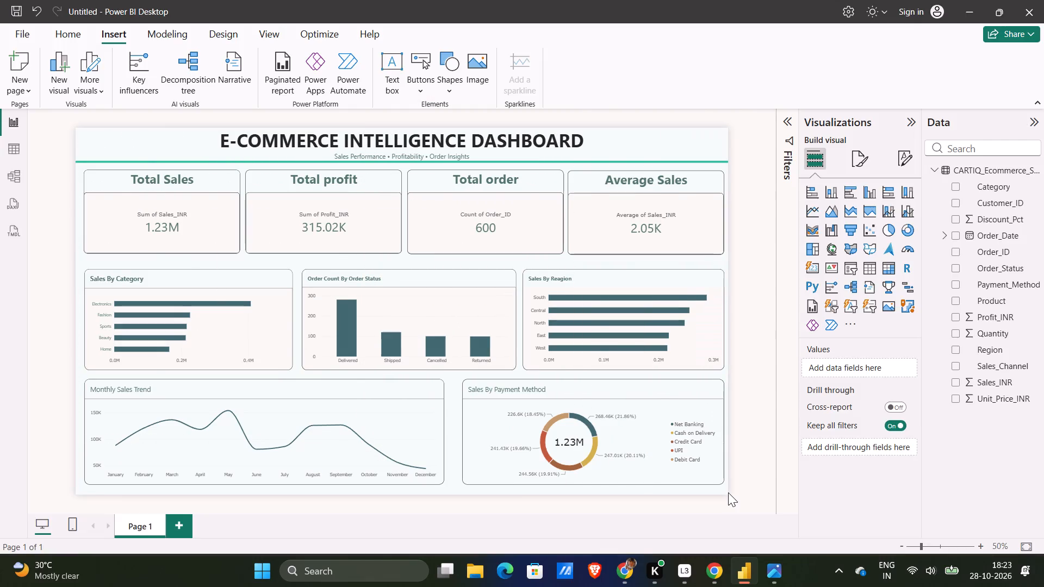
# Switch to Photos and close the CARTIQ E-Commerce Intelligence Dashboard reference image.
pyautogui.hotkey('alt', 'Tab')
pyautogui.click(1043, 4)
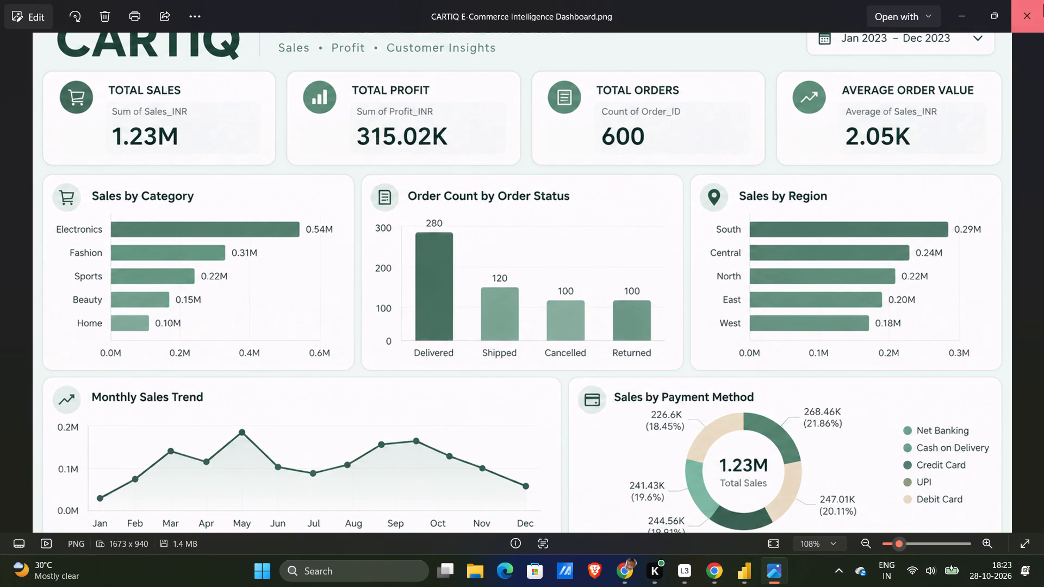
# Switch to the Power BI Dashboard Plan chat in ChatGPT and send the dashboard screenshot with the message "ho do this looks like?".
pyautogui.click(960, 3)
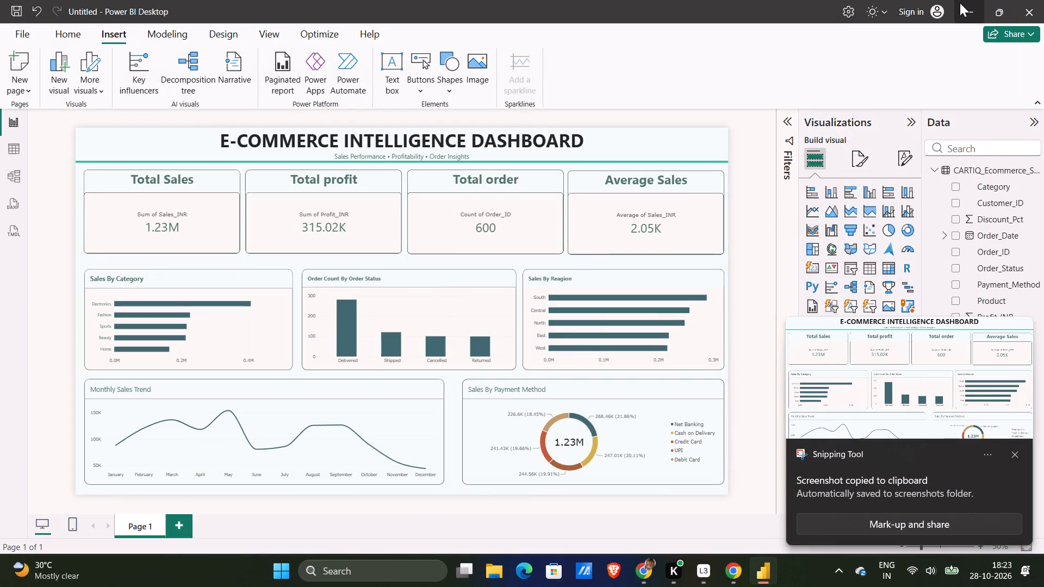
pyautogui.click(542, 521)
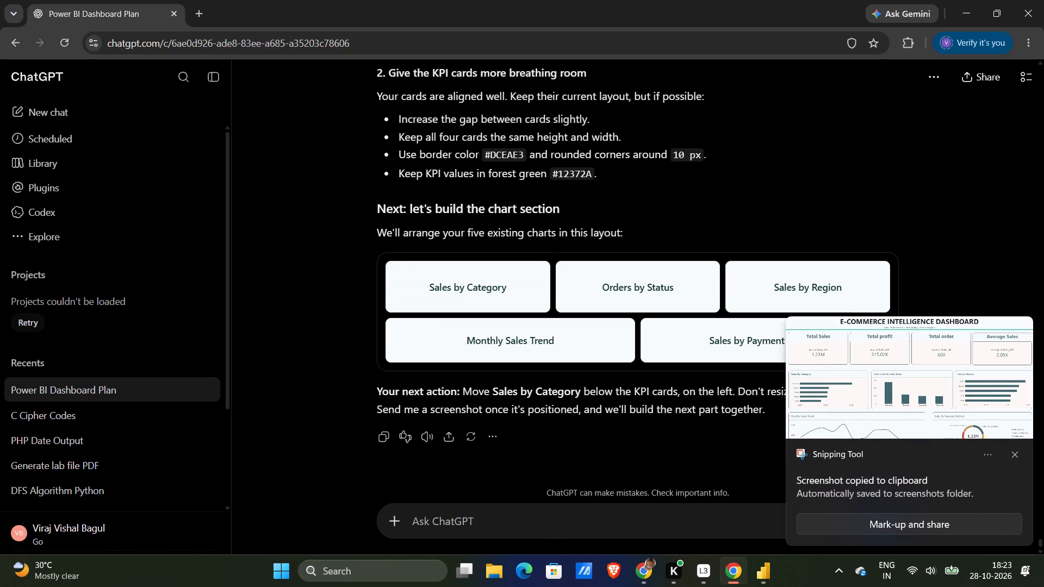
pyautogui.hotkey('ctrl', 'v')
pyautogui.press('space')
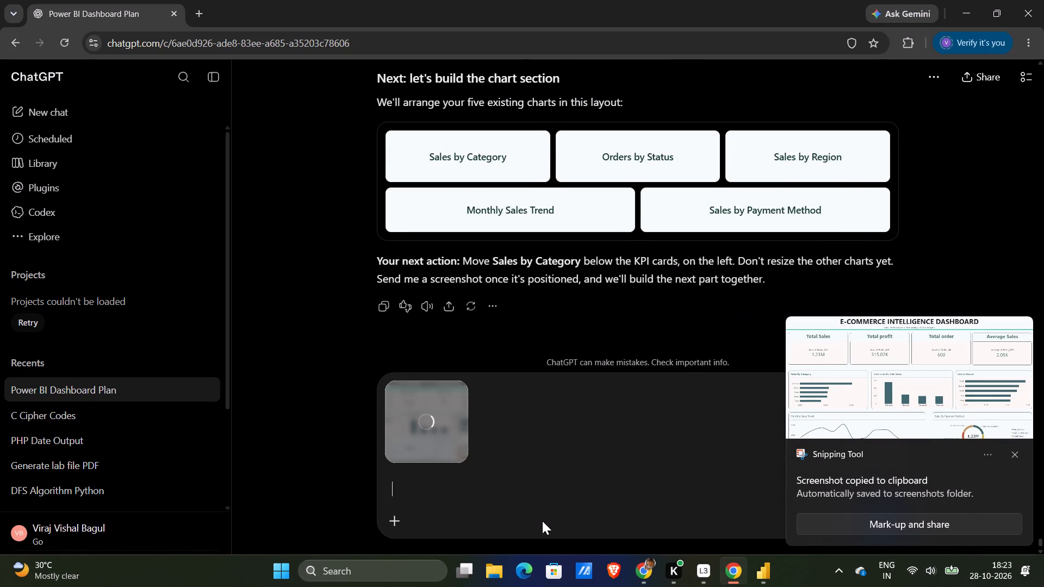
pyautogui.write('ho do this looks like?')
pyautogui.press('Return')
# Switch to Loggy3 and stop the running session recording.
pyautogui.hotkey('alt', 'Tab')
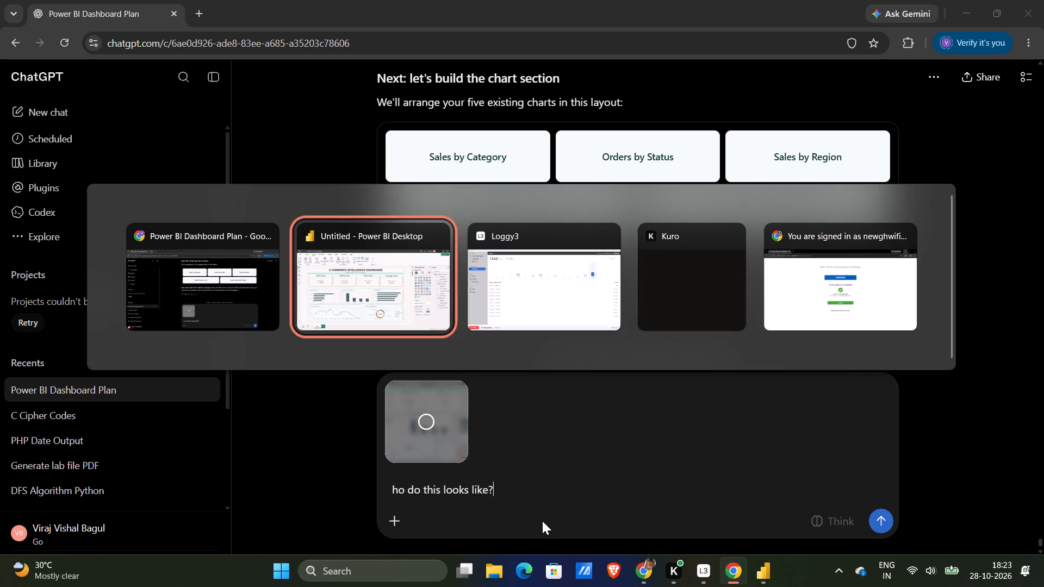
pyautogui.hotkey('alt', 'Tab')
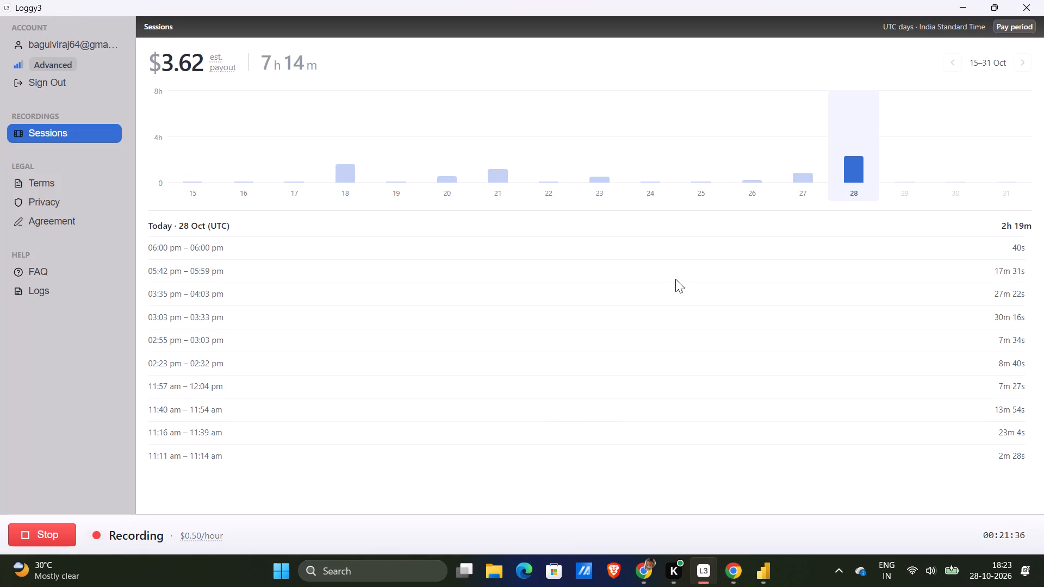
pyautogui.scroll(1, 679, 274)
pyautogui.click(56, 527)
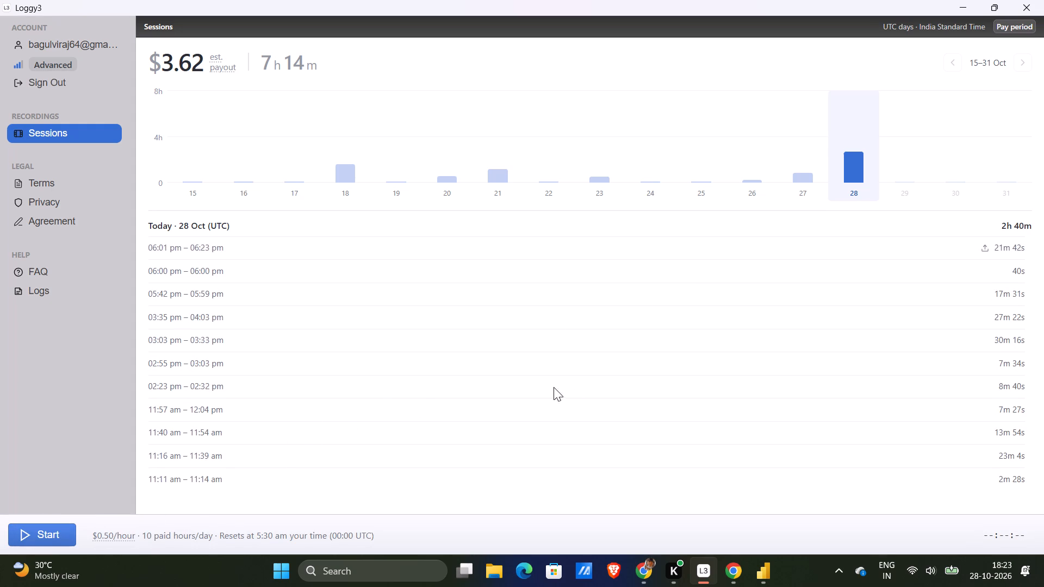
pyautogui.hotkey('alt', 'Tab')
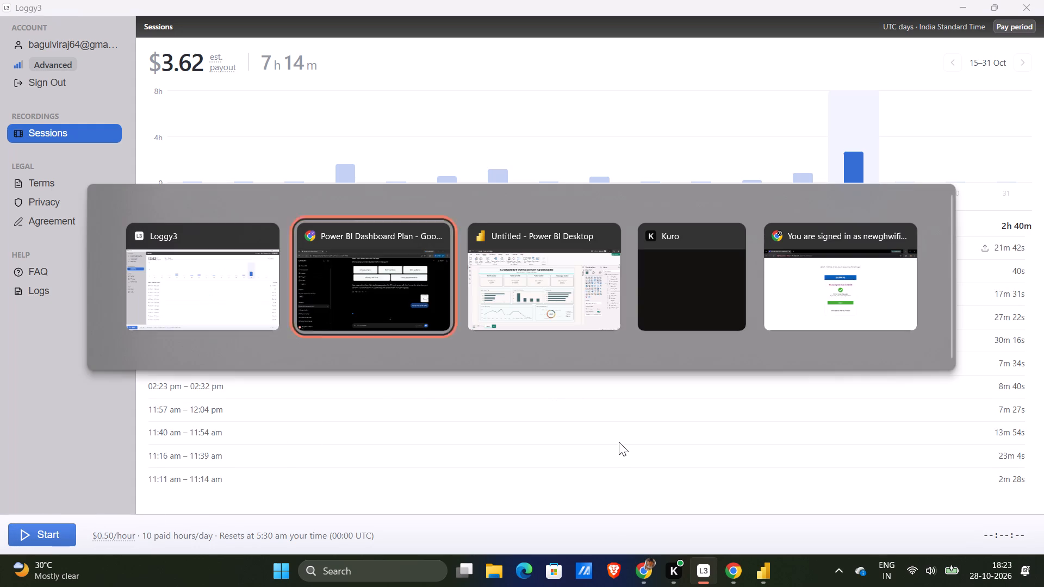